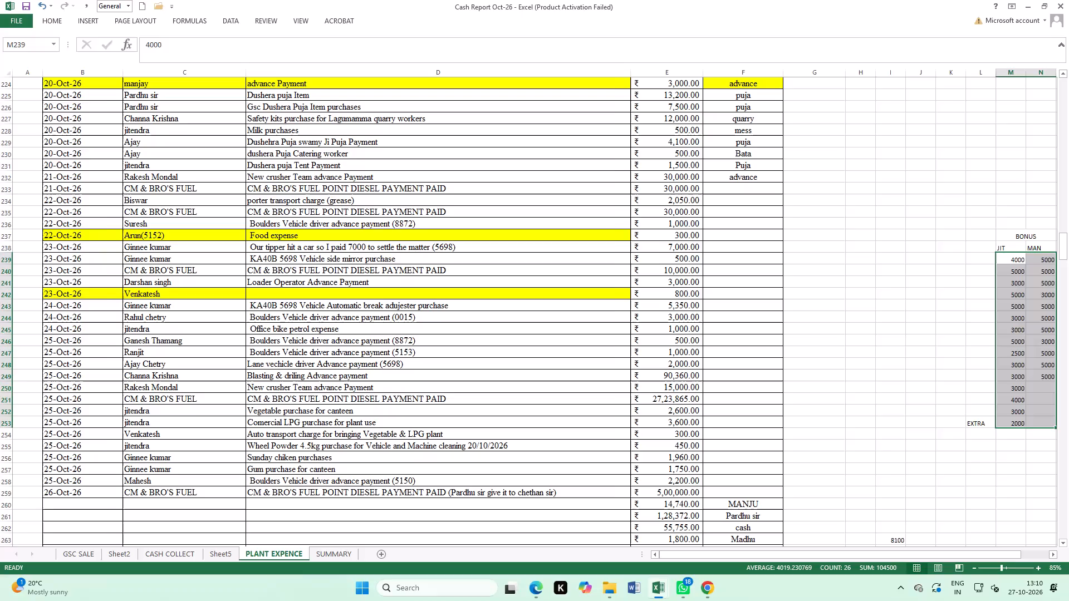
{"action": "left_click", "coordinate": [707, 584]}
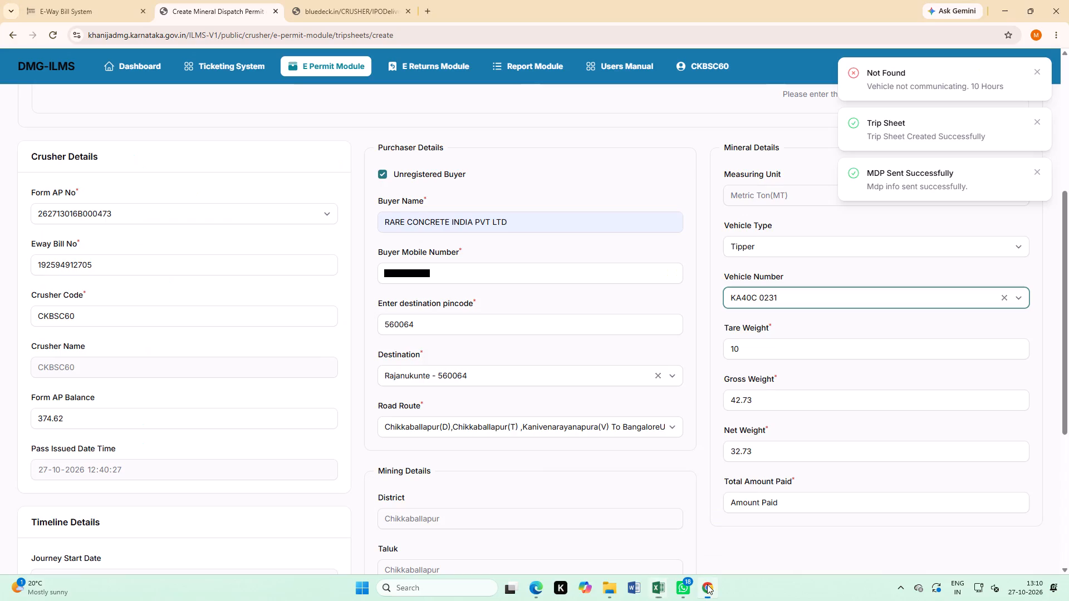
{"action": "left_click", "coordinate": [1007, 295]}
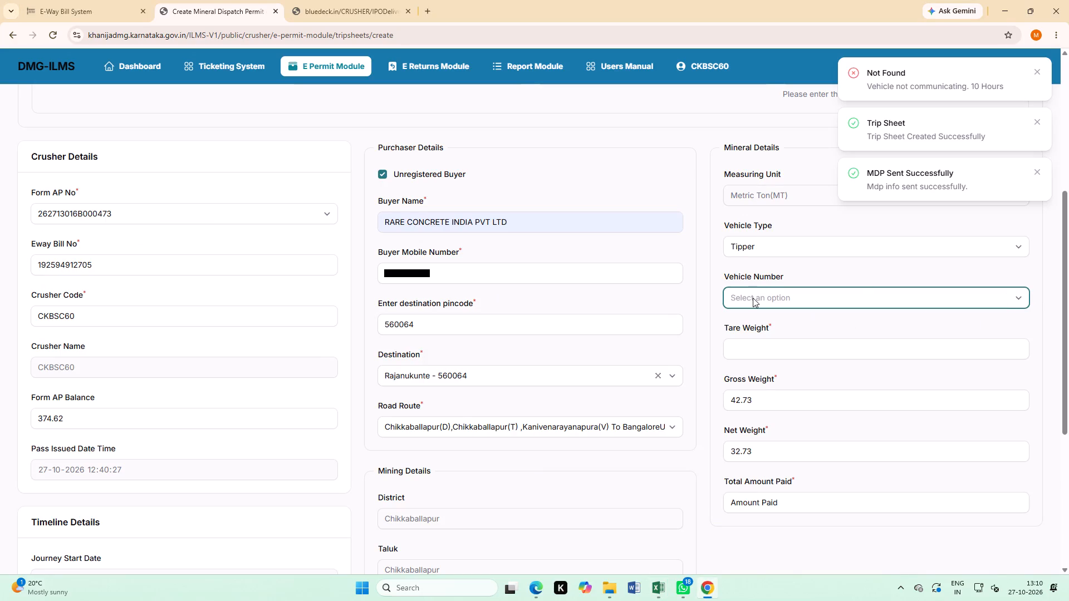
{"action": "left_click", "coordinate": [753, 298]}
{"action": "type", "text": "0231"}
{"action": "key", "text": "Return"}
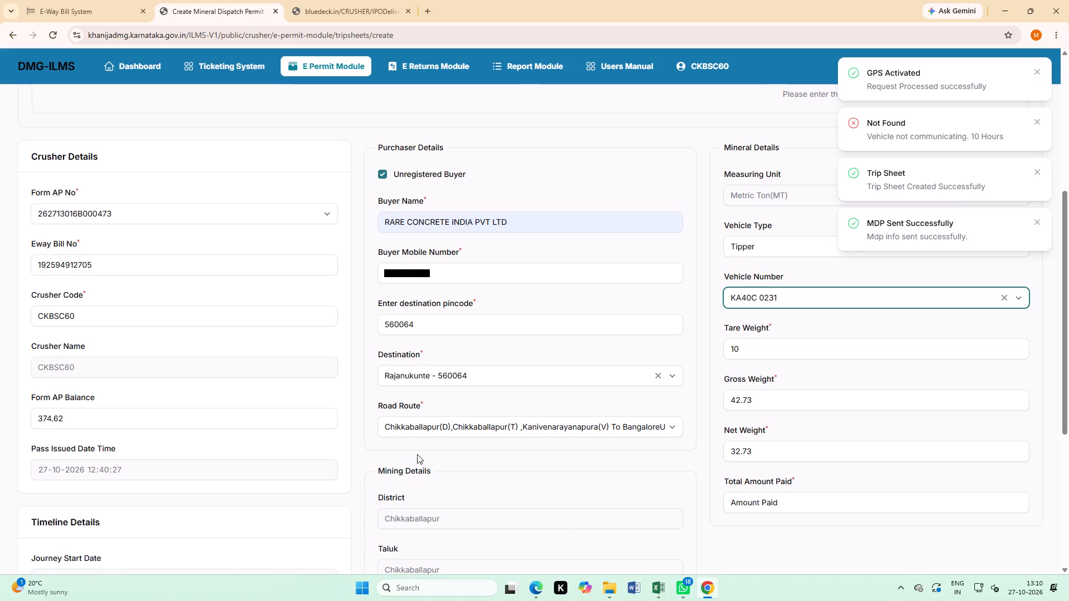
Go to the open e-way bill for Rare Concrete India and exit its print page.
{"action": "scroll", "coordinate": [411, 459], "scroll_direction": "down", "scroll_amount": 2}
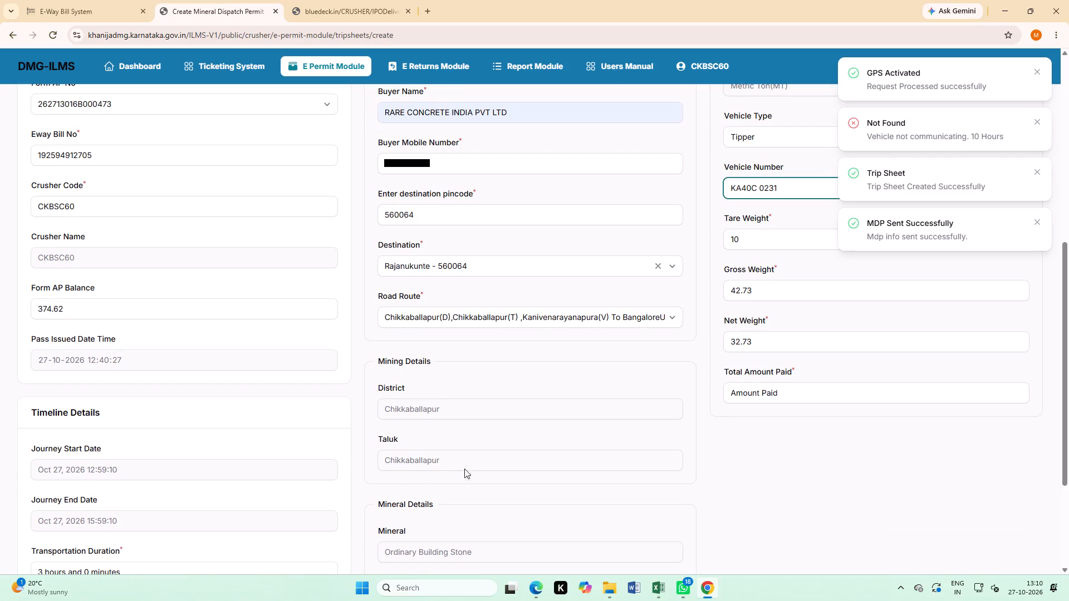
{"action": "scroll", "coordinate": [161, 500], "scroll_direction": "down", "scroll_amount": 3}
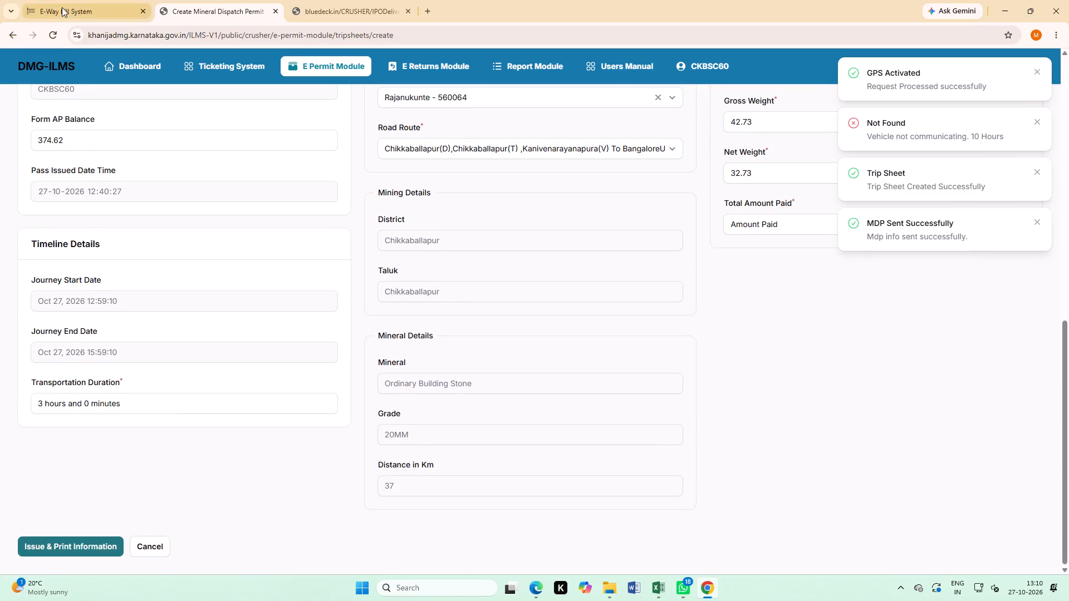
{"action": "left_click", "coordinate": [62, 7]}
{"action": "scroll", "coordinate": [592, 438], "scroll_direction": "down", "scroll_amount": 4}
{"action": "left_click", "coordinate": [552, 543]}
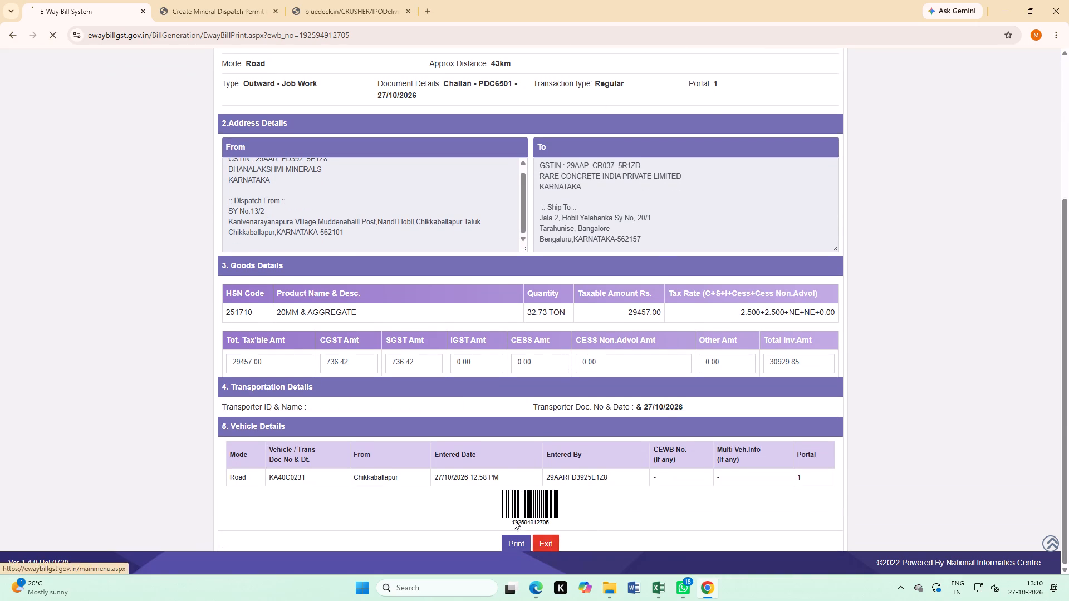
Return to the mineral dispatch permit form, review its filled-in details, and issue the permit for printing.
{"action": "left_click", "coordinate": [217, 13]}
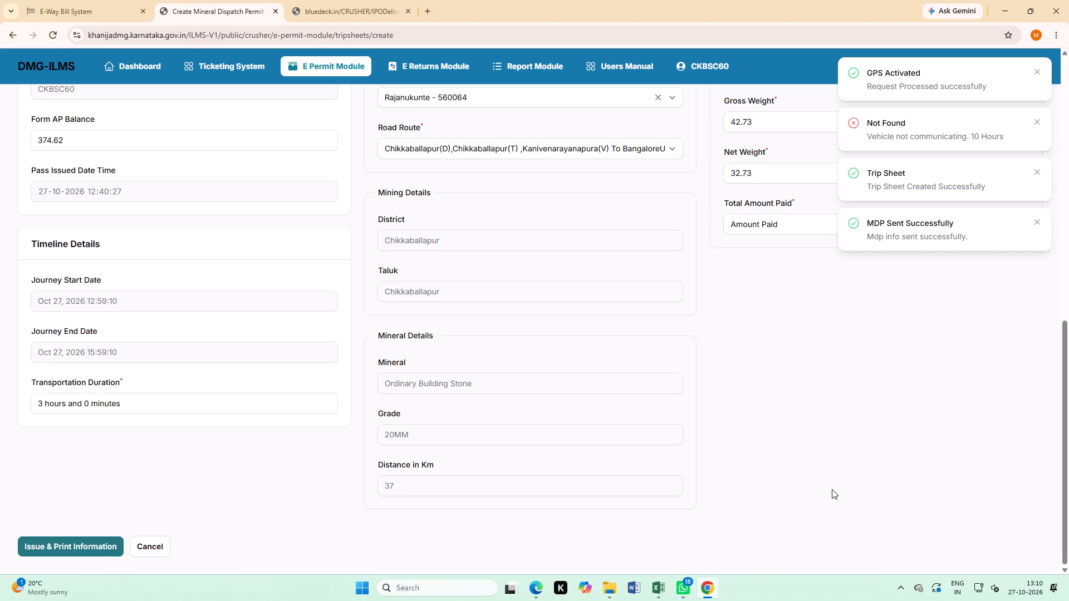
{"action": "scroll", "coordinate": [608, 450], "scroll_direction": "up", "scroll_amount": 2}
{"action": "scroll", "coordinate": [366, 397], "scroll_direction": "up", "scroll_amount": 2}
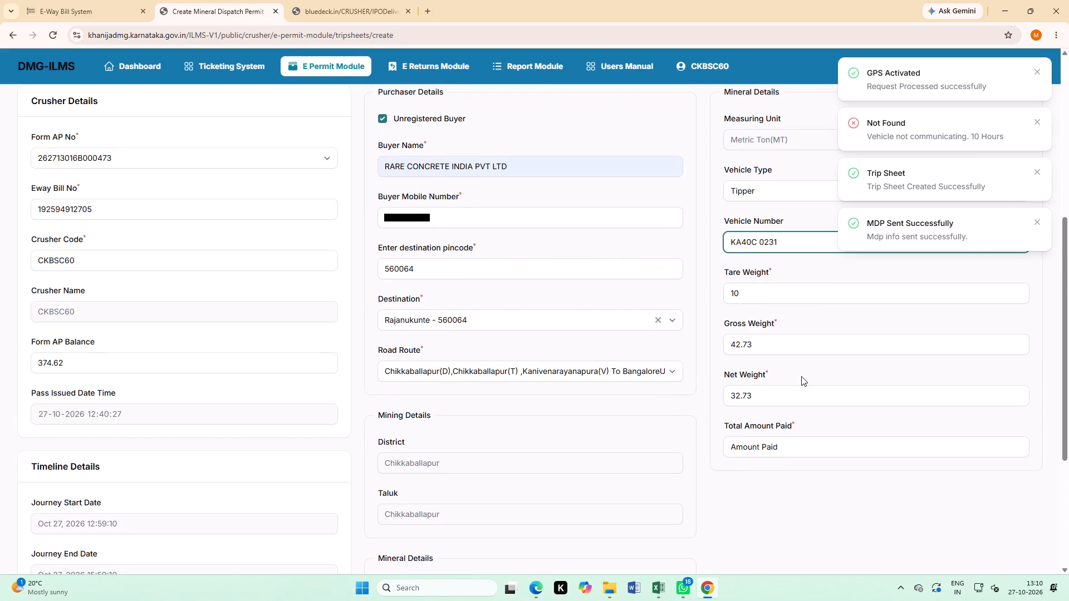
{"action": "scroll", "coordinate": [664, 367], "scroll_direction": "up", "scroll_amount": 1}
{"action": "scroll", "coordinate": [48, 289], "scroll_direction": "down", "scroll_amount": 3}
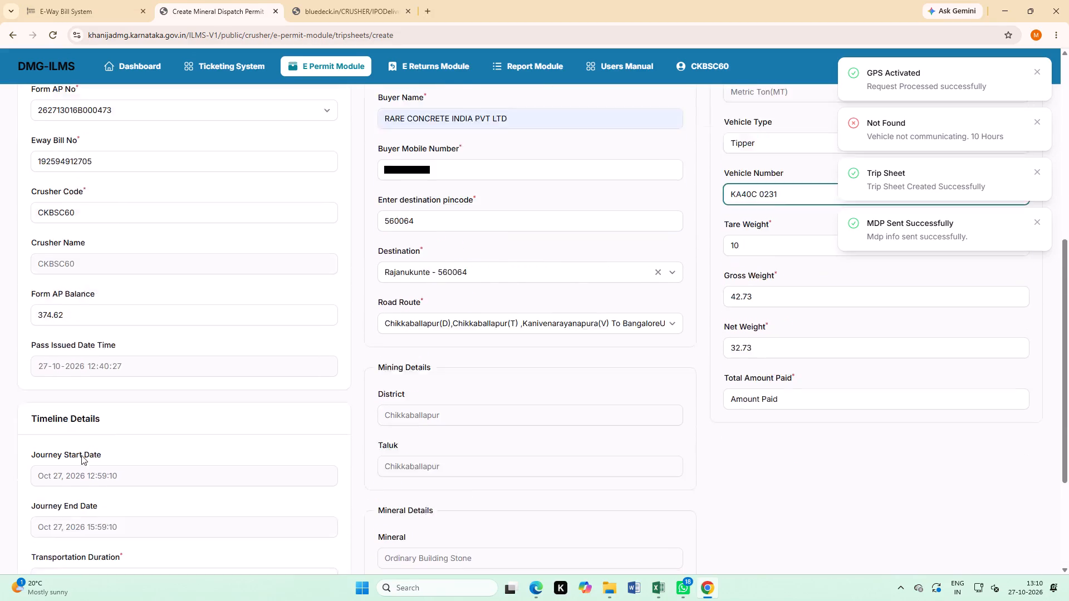
{"action": "scroll", "coordinate": [66, 492], "scroll_direction": "down", "scroll_amount": 5}
{"action": "left_click", "coordinate": [63, 547]}
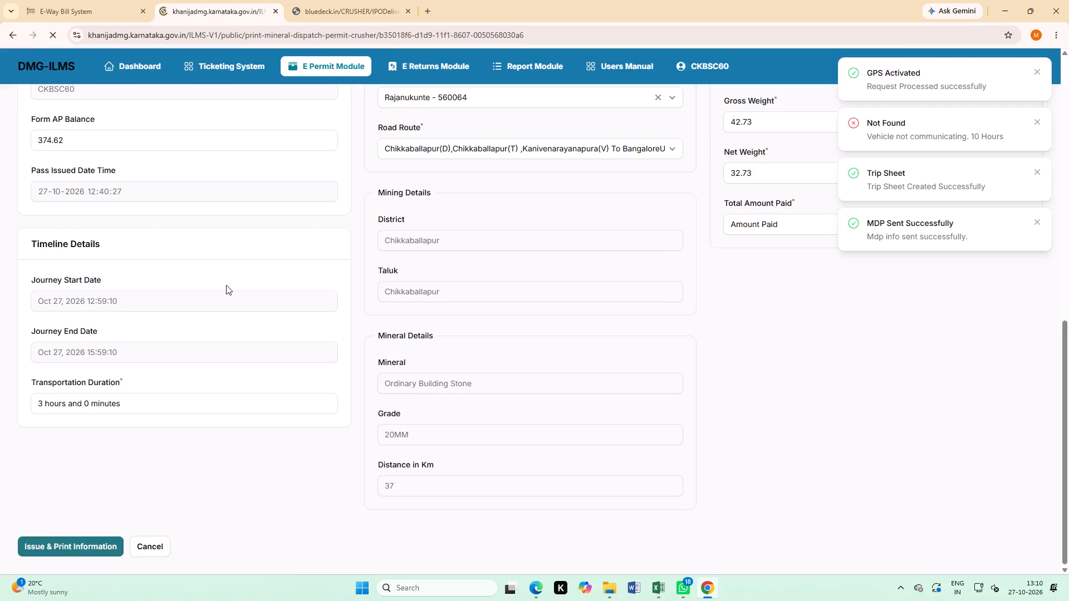
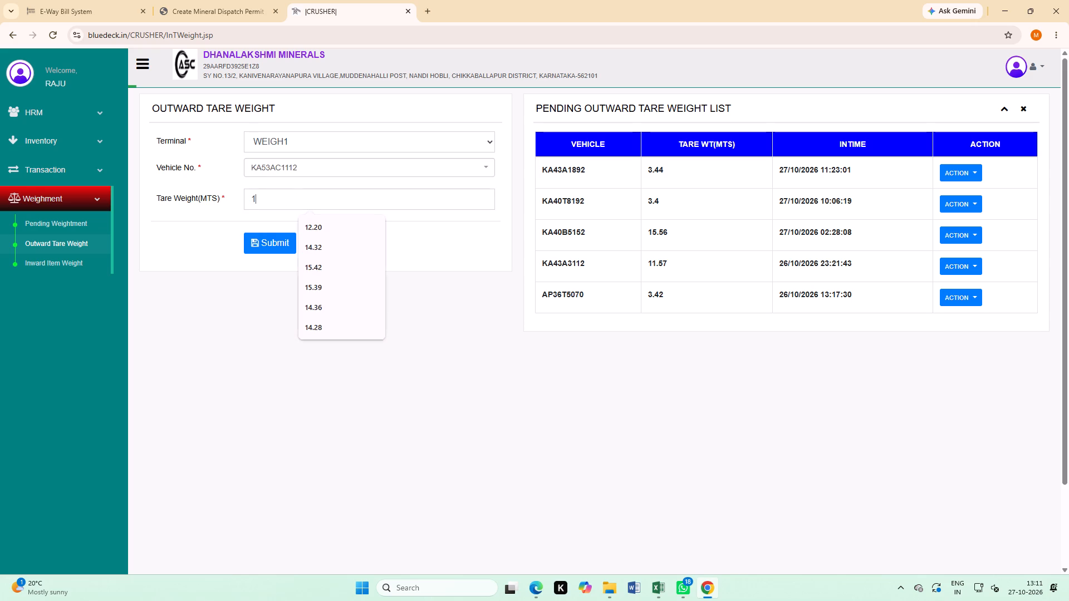
{"action": "type", "text": "5.39"}
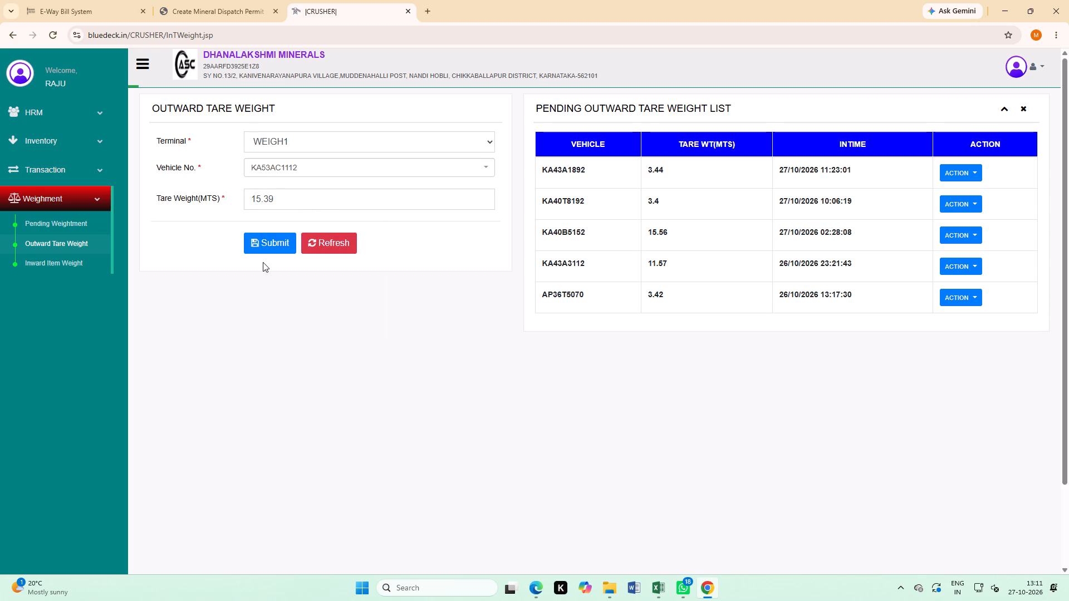
{"action": "left_click", "coordinate": [268, 246]}
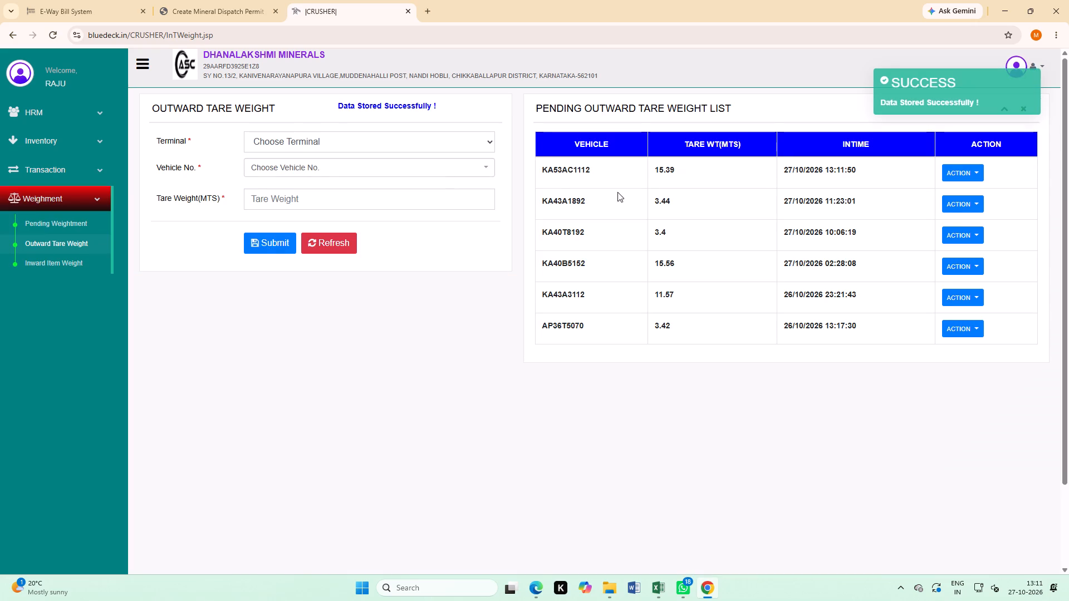
{"action": "left_click", "coordinate": [954, 170]}
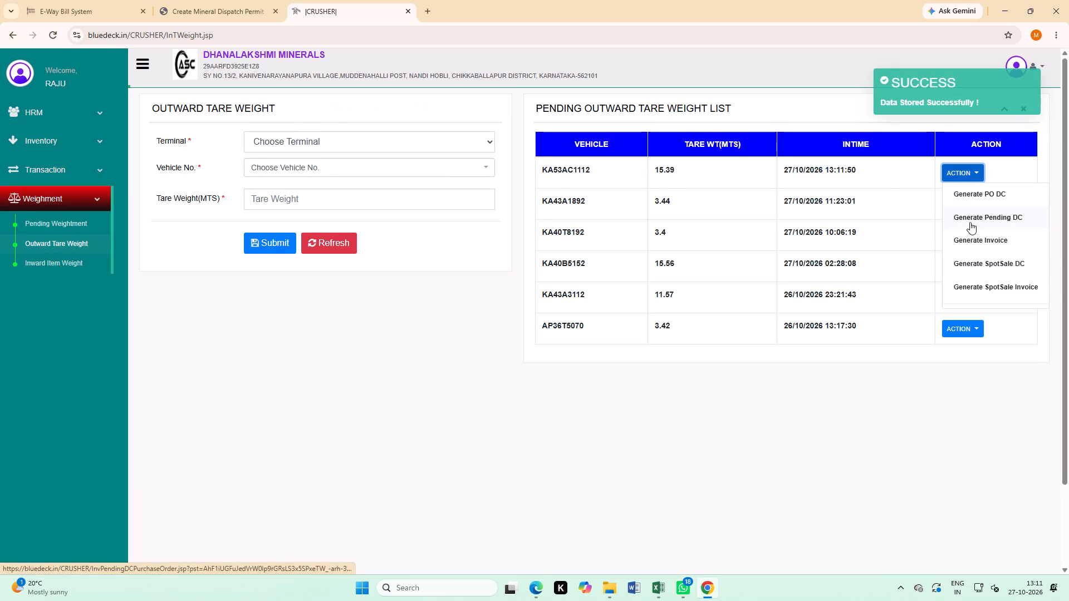
{"action": "left_click", "coordinate": [971, 219]}
{"action": "left_click", "coordinate": [345, 169]}
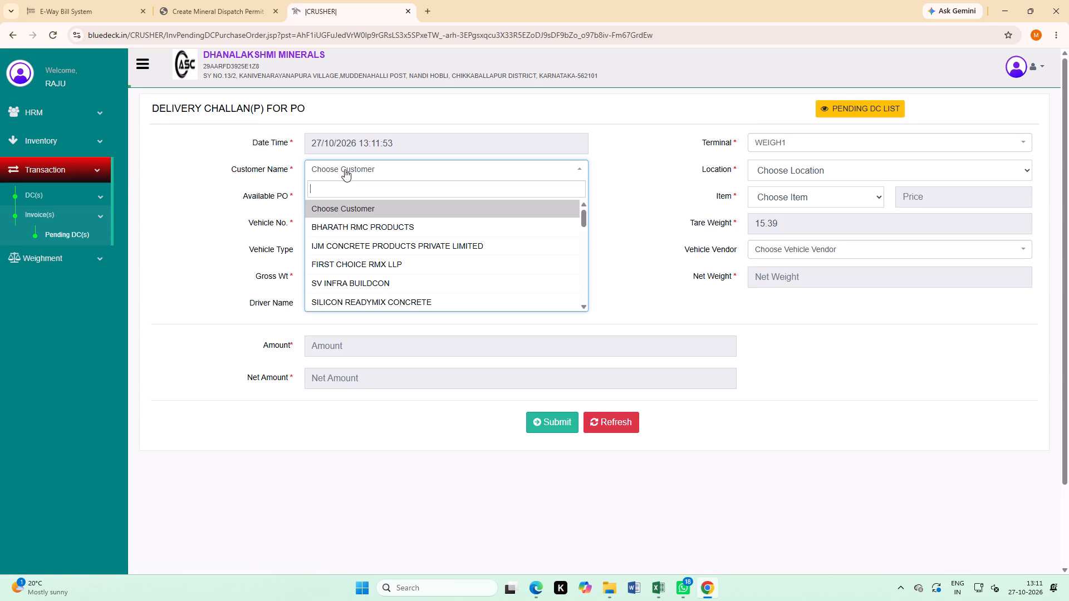
{"action": "type", "text": "SRI"}
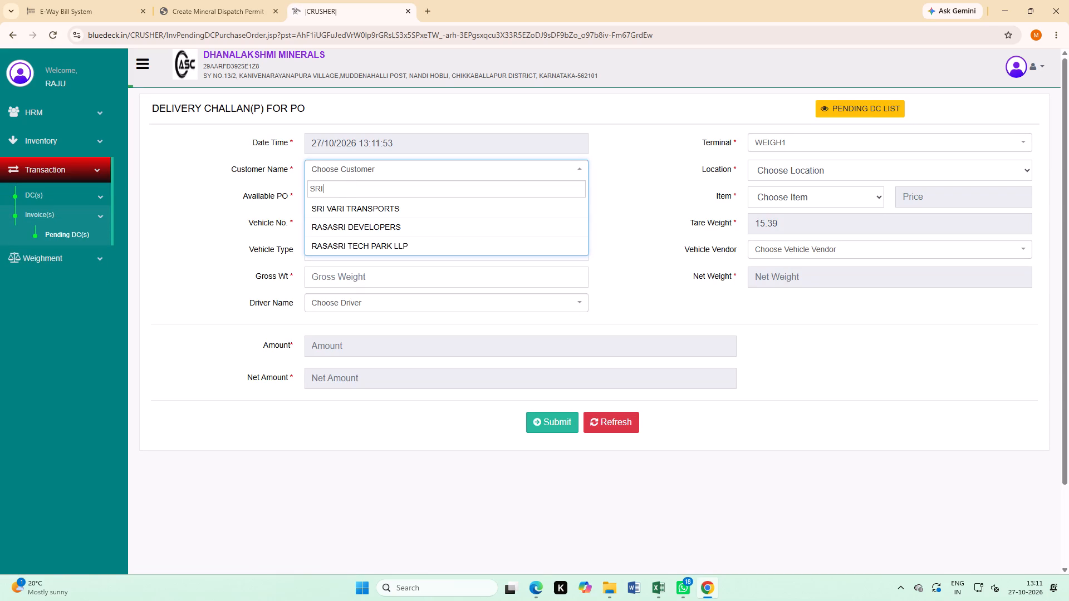
{"action": "left_click", "coordinate": [349, 208]}
{"action": "left_click", "coordinate": [757, 177]}
{"action": "left_click", "coordinate": [762, 198]}
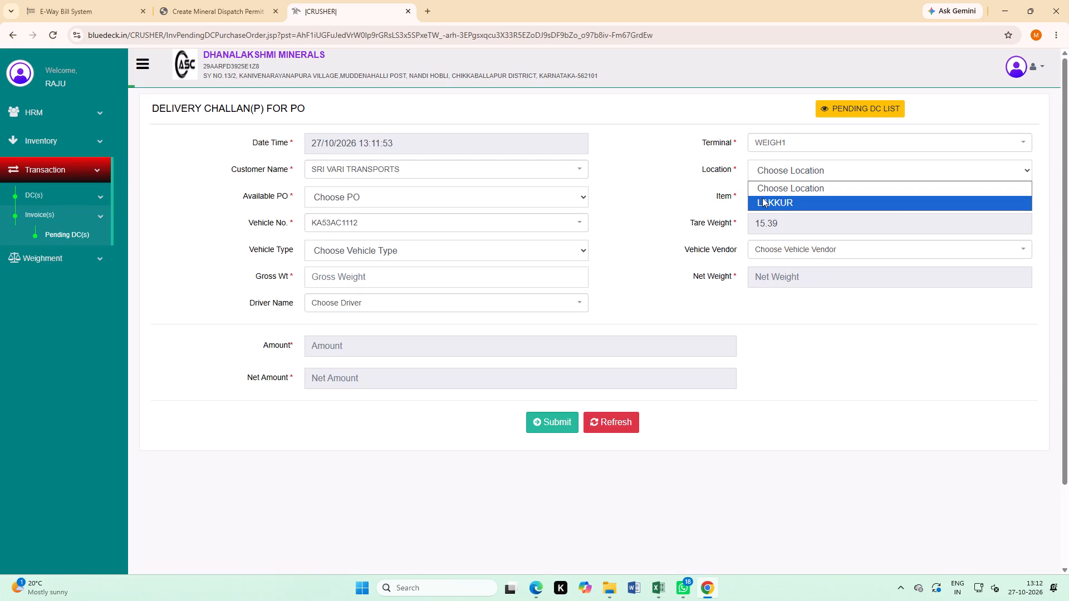
{"action": "left_click", "coordinate": [336, 196]}
{"action": "left_click", "coordinate": [332, 228]}
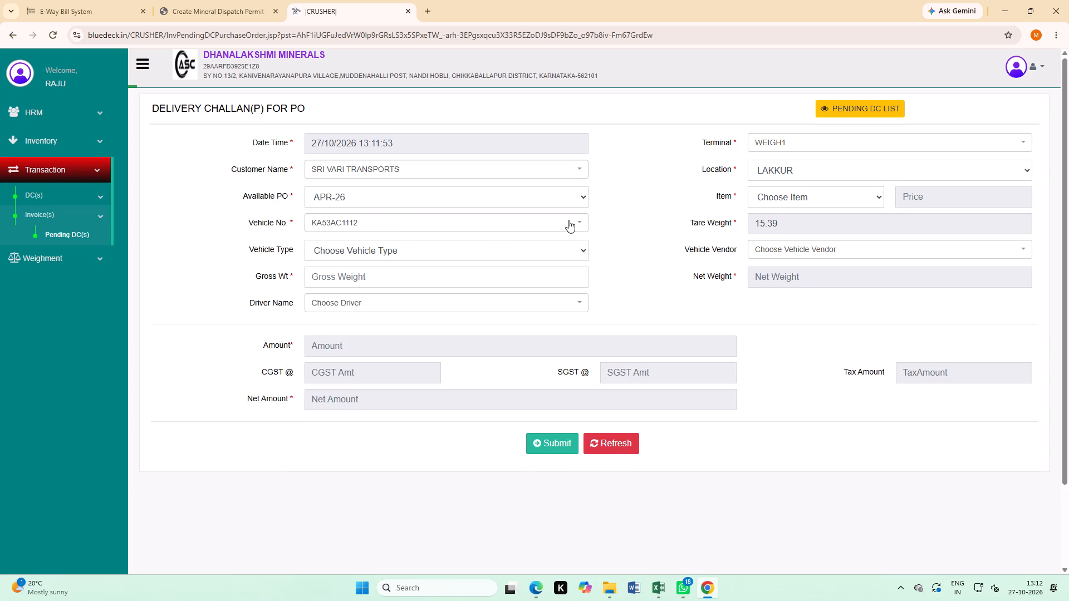
{"action": "left_click", "coordinate": [779, 198]}
{"action": "left_click", "coordinate": [778, 257]}
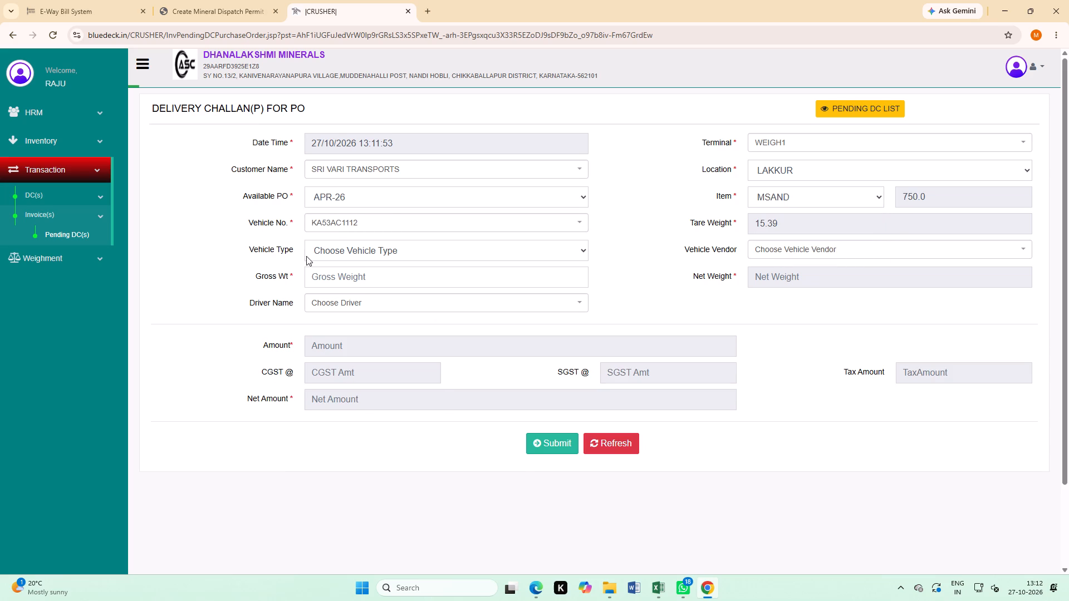
Enter a gross weight of 54.94 on the delivery challan and submit it.
{"action": "left_click", "coordinate": [326, 280]}
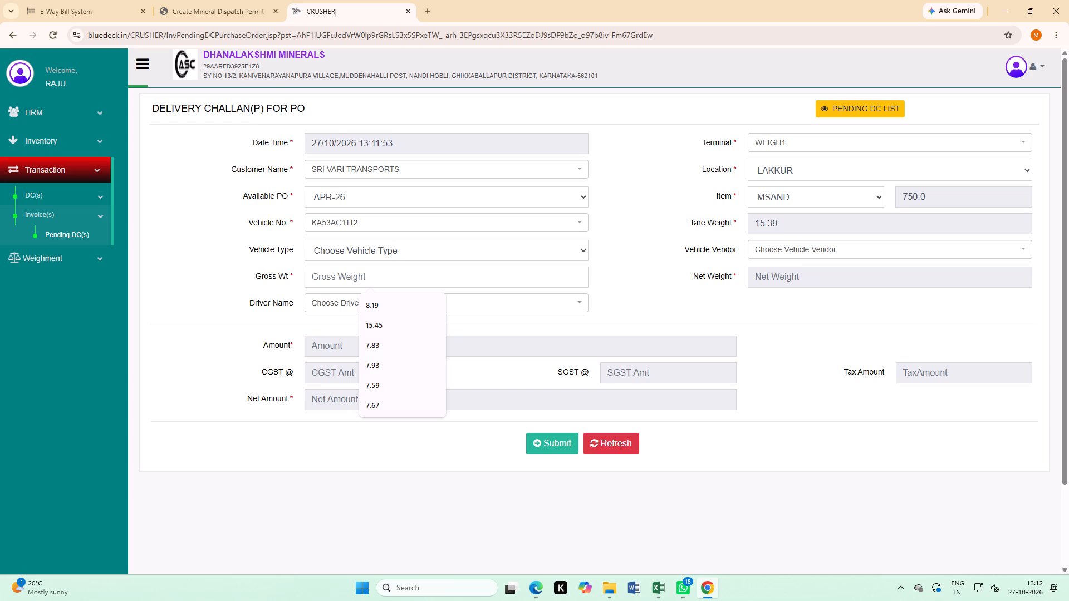
{"action": "type", "text": "54.94"}
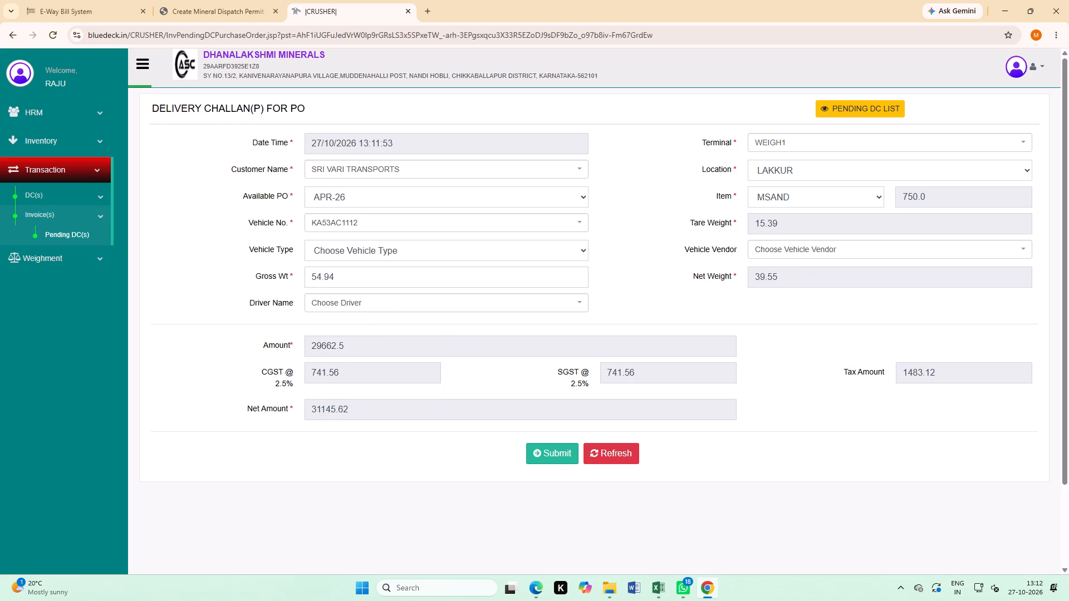
{"action": "left_click", "coordinate": [555, 457]}
{"action": "left_click", "coordinate": [519, 336]}
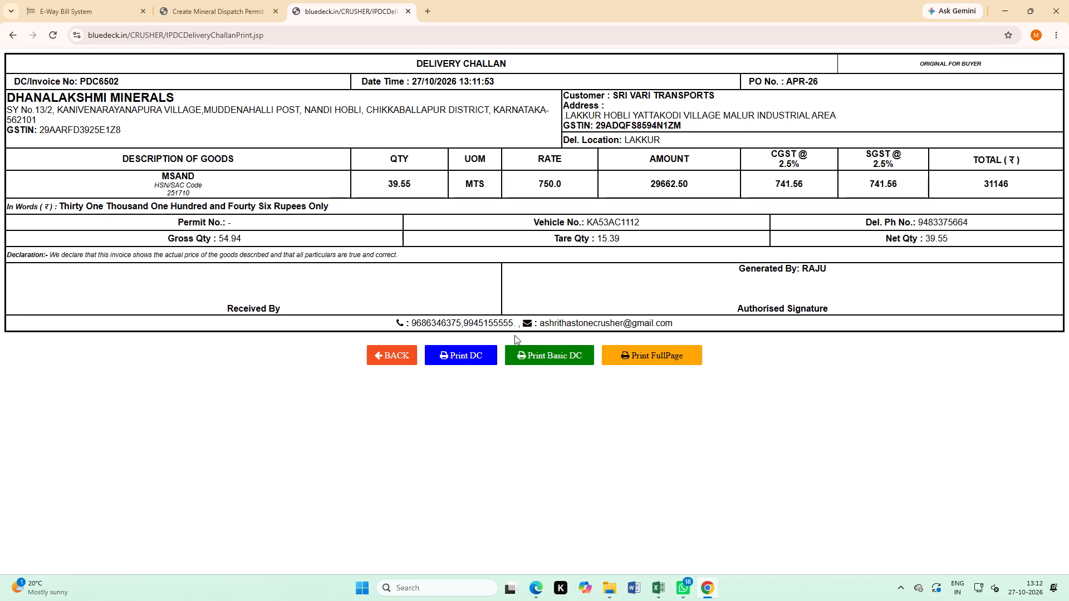
Print the basic delivery challan in Portrait layout with 2 copies.
{"action": "left_click", "coordinate": [532, 359]}
{"action": "left_click", "coordinate": [802, 213]}
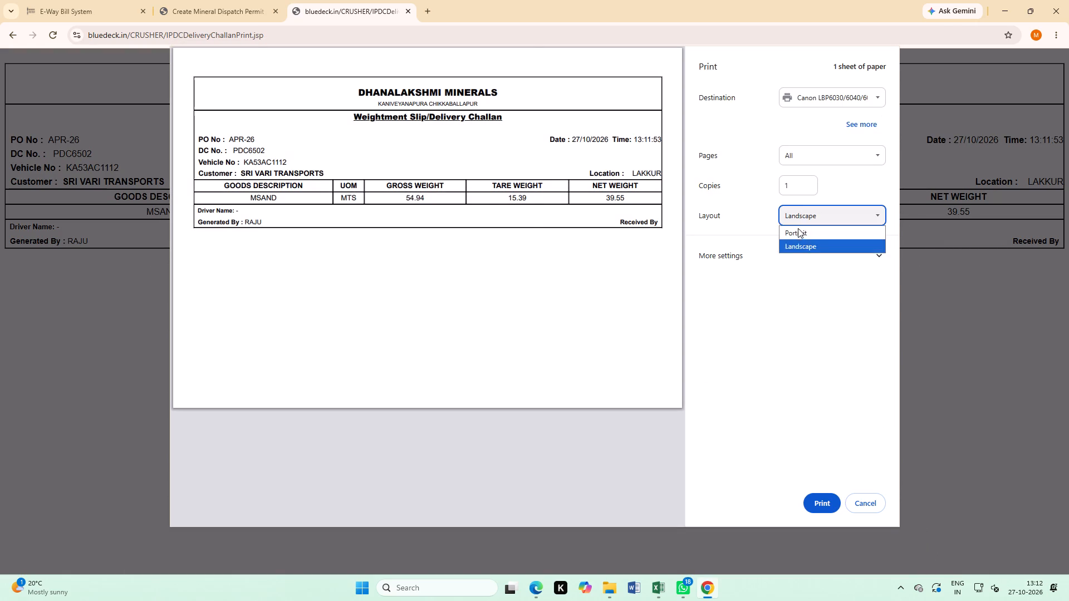
{"action": "left_click", "coordinate": [797, 230]}
{"action": "double_click", "coordinate": [811, 183]}
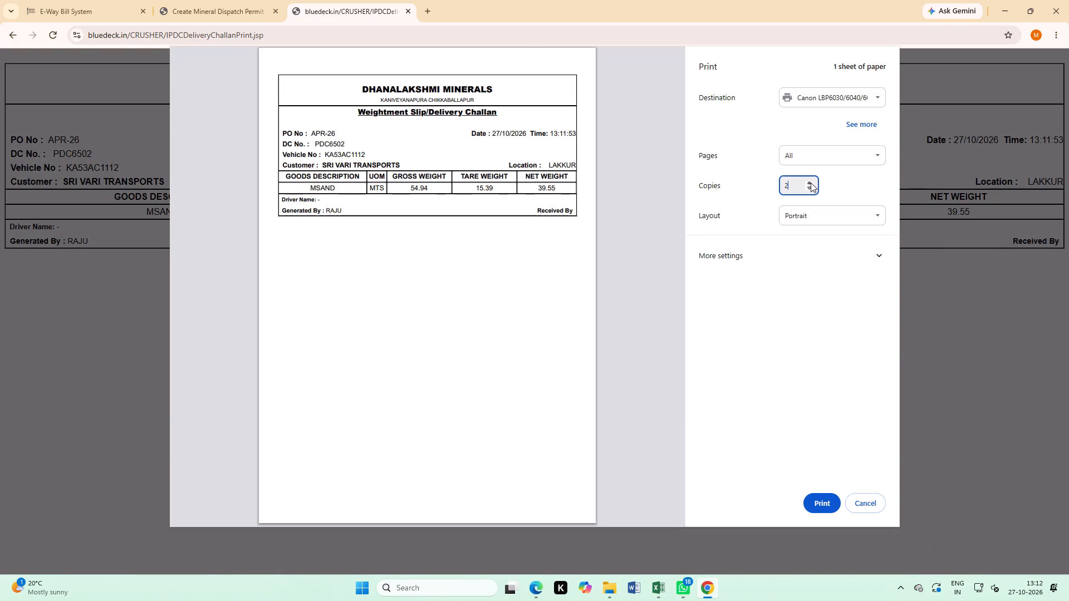
{"action": "left_click", "coordinate": [823, 501]}
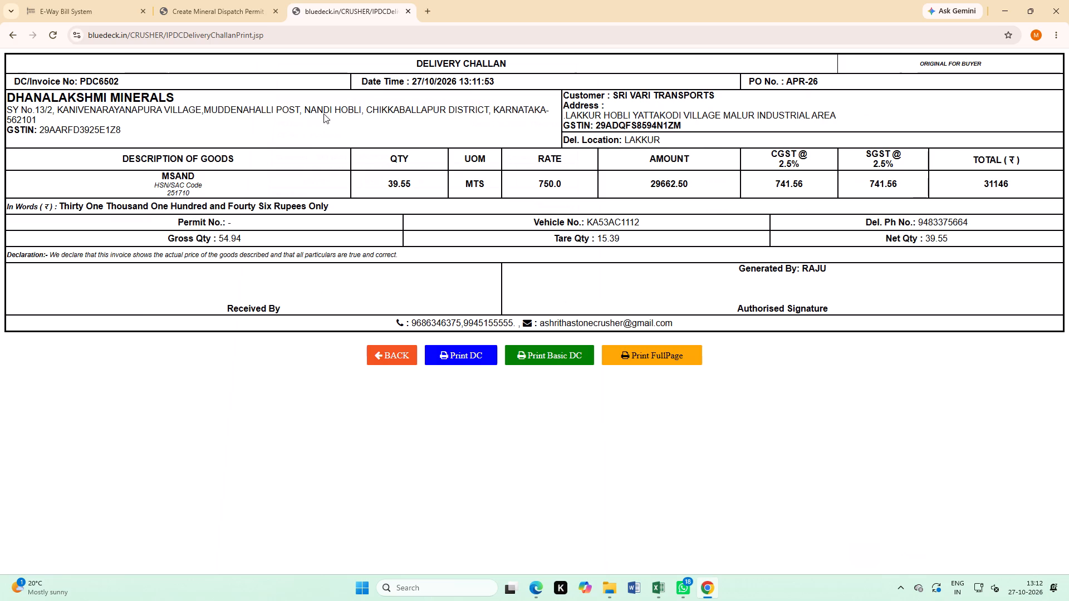
Start a new e-way bill with document number PDC6502, filling Bill To with the customer GSTIN copied from the SRI VARI TRANSPORTS challan.
{"action": "double_click", "coordinate": [629, 124]}
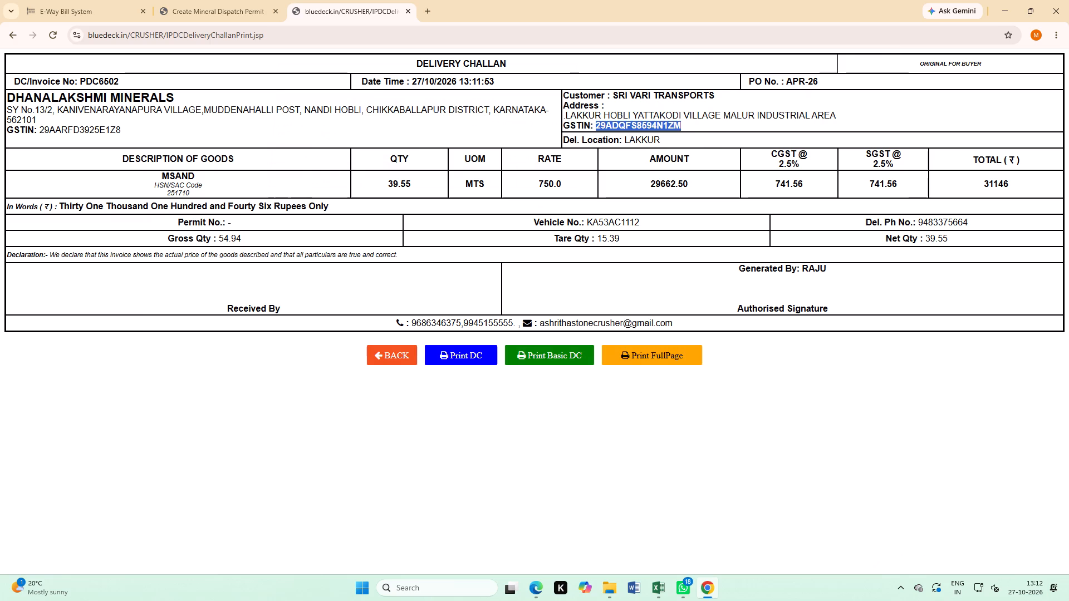
{"action": "key", "text": "ctrl+c"}
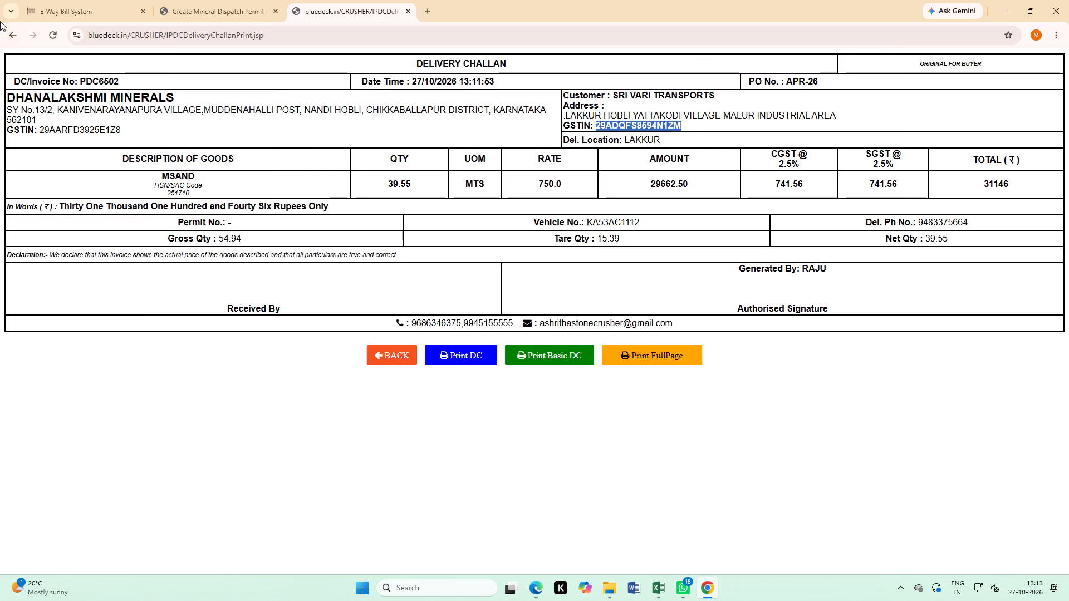
{"action": "left_click", "coordinate": [48, 11]}
{"action": "left_click", "coordinate": [34, 130]}
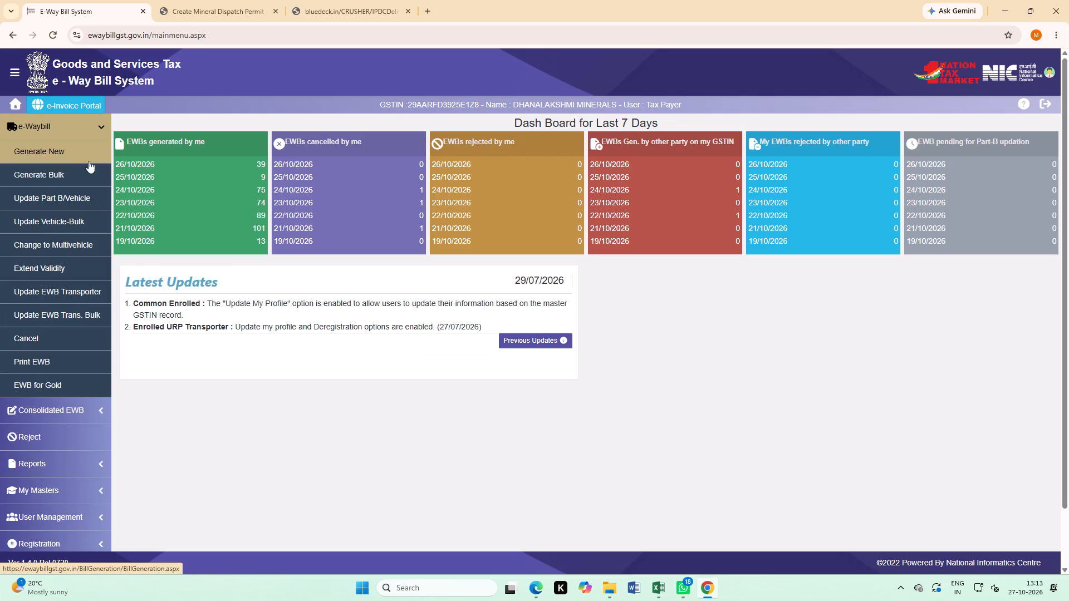
{"action": "left_click", "coordinate": [50, 150]}
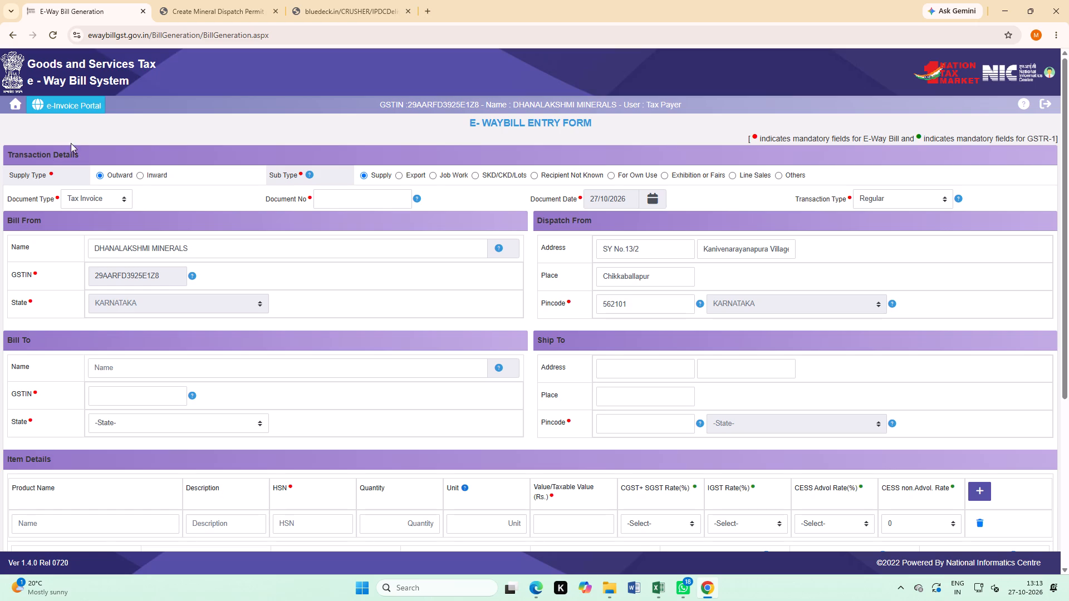
{"action": "left_click", "coordinate": [323, 198]}
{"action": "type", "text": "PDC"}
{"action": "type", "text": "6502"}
{"action": "left_click", "coordinate": [109, 396]}
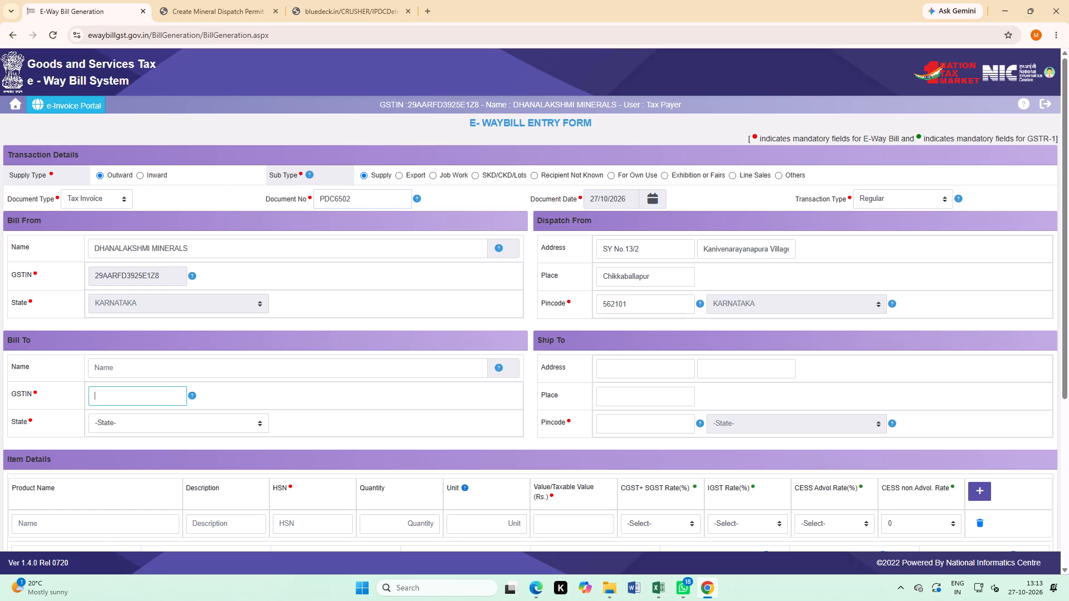
{"action": "key", "text": "ctrl+v"}
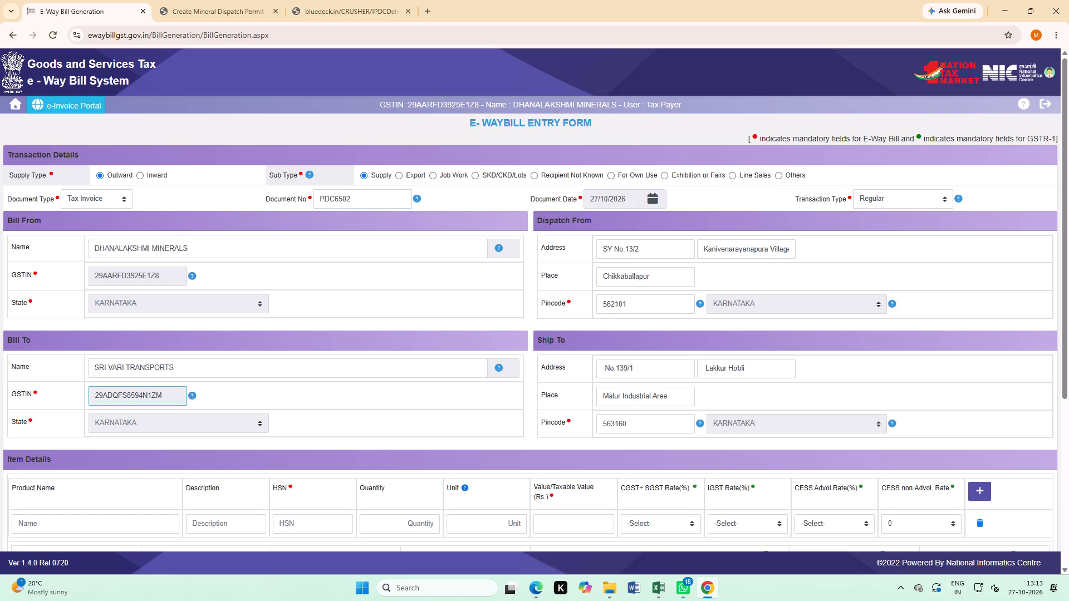
Fill the e-way bill item row with product MSAND, description AGGREGATE, HSN 251710, quantity 39.55 and unit TON.
{"action": "scroll", "coordinate": [109, 405], "scroll_direction": "down", "scroll_amount": 3}
{"action": "left_click", "coordinate": [57, 359]}
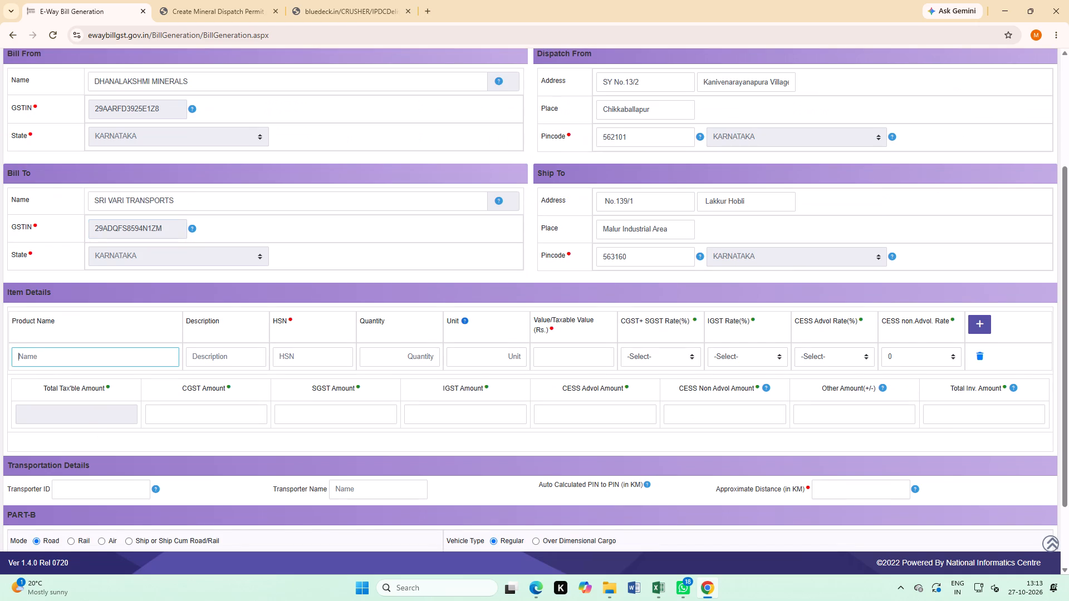
{"action": "type", "text": "MSAND"}
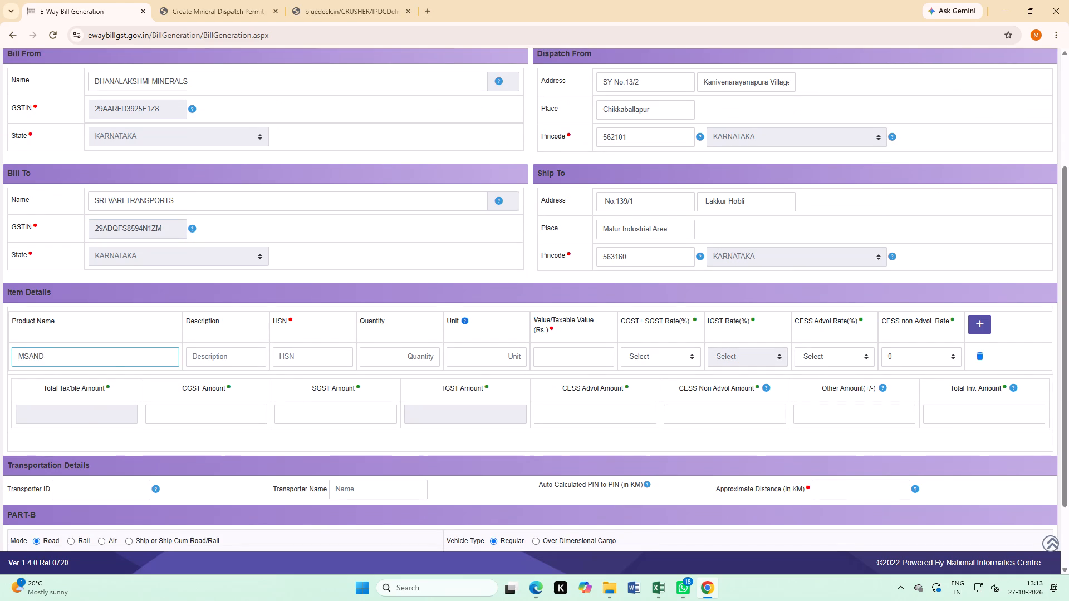
{"action": "left_click", "coordinate": [221, 353]}
{"action": "type", "text": "AGGREGATE"}
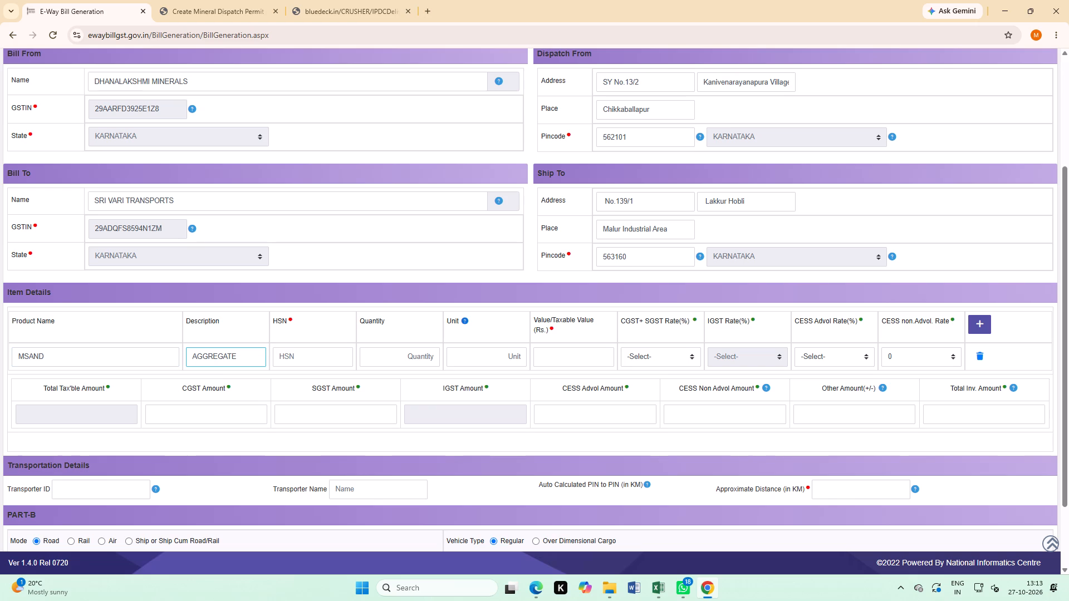
{"action": "left_click", "coordinate": [315, 353]}
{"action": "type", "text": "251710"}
{"action": "left_click", "coordinate": [386, 358]}
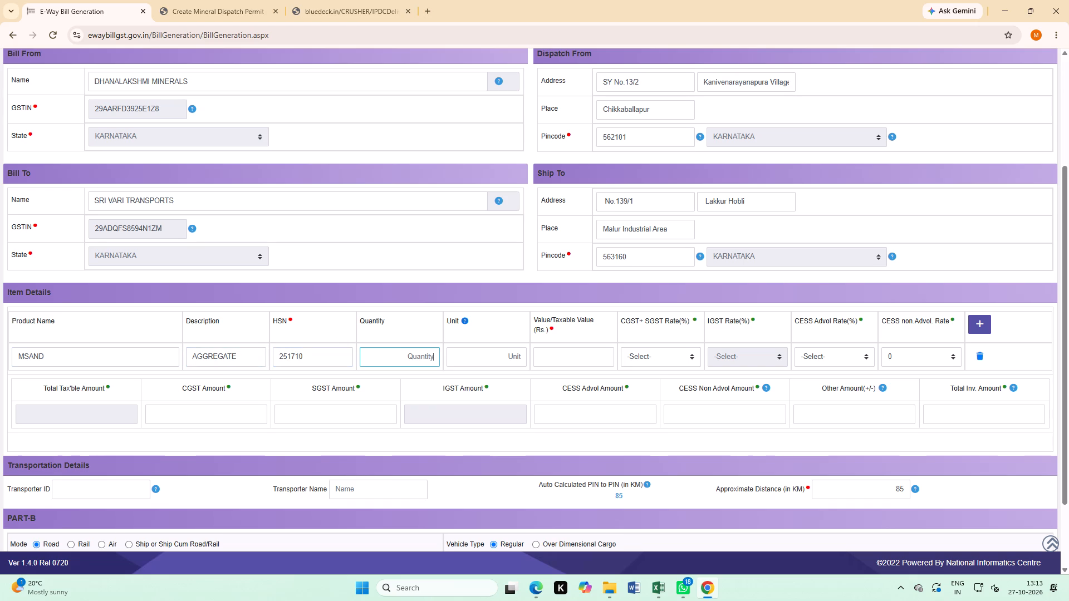
{"action": "type", "text": "39"}
{"action": "type", "text": ".55"}
{"action": "left_click", "coordinate": [499, 360]}
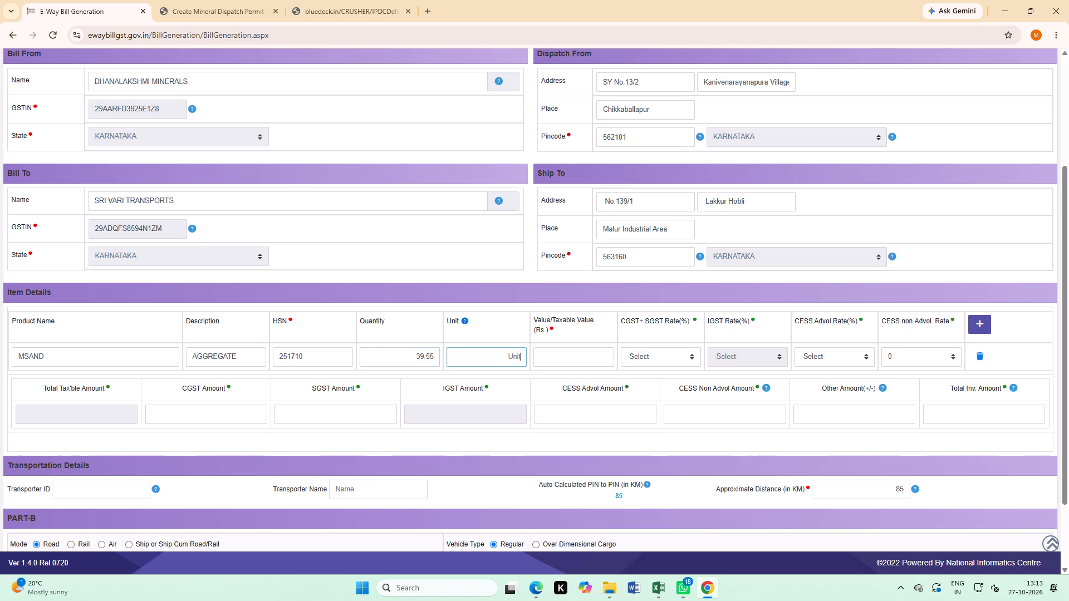
{"action": "type", "text": "TON"}
{"action": "left_click", "coordinate": [590, 357]}
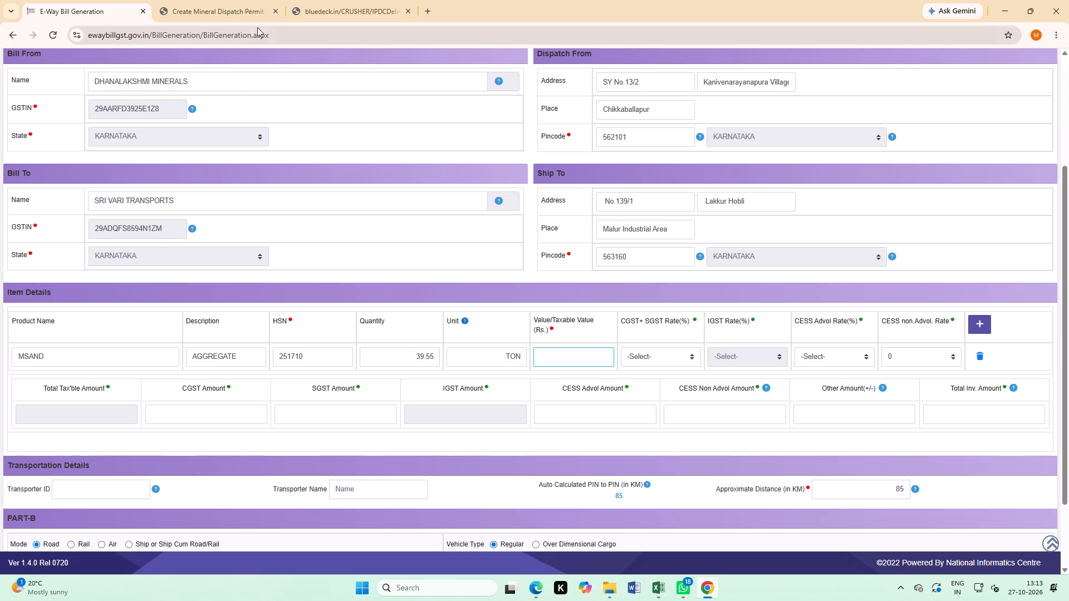
{"action": "left_click", "coordinate": [325, 12]}
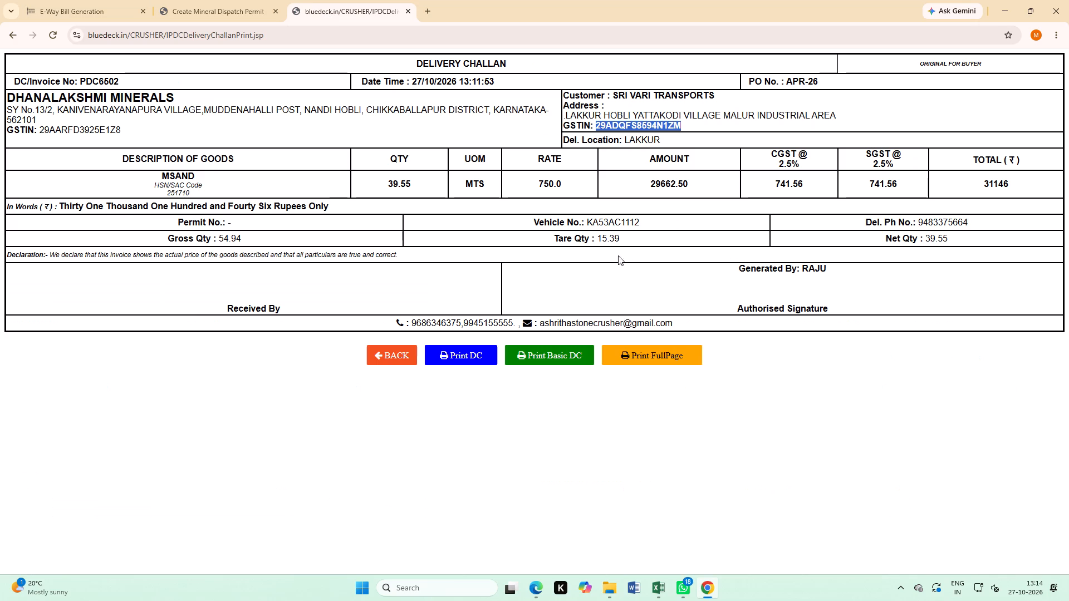
{"action": "double_click", "coordinate": [611, 220]}
{"action": "key", "text": "ctrl+c"}
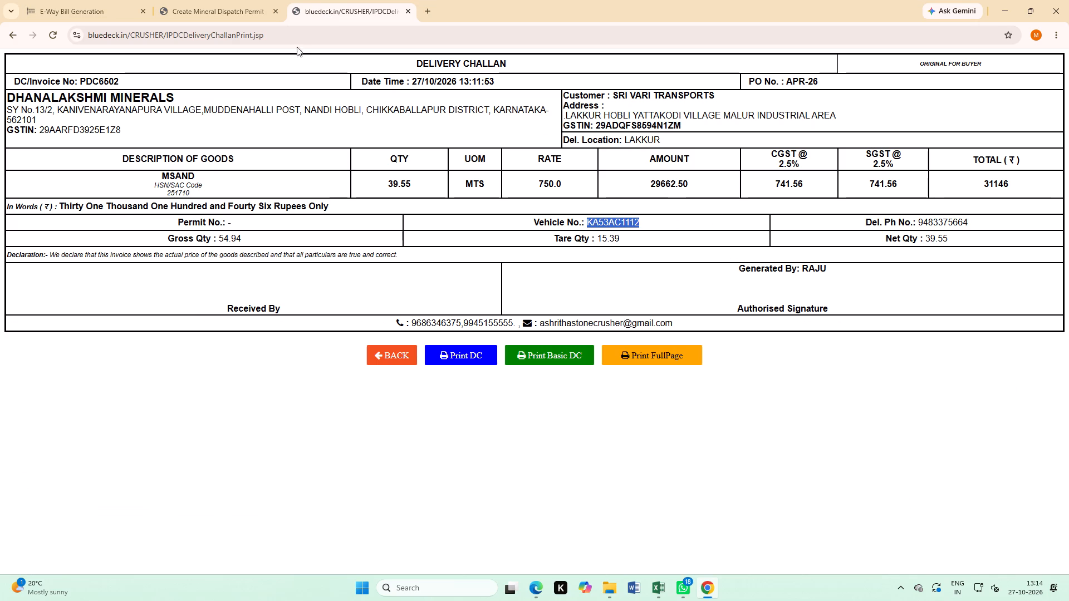
{"action": "left_click", "coordinate": [87, 11]}
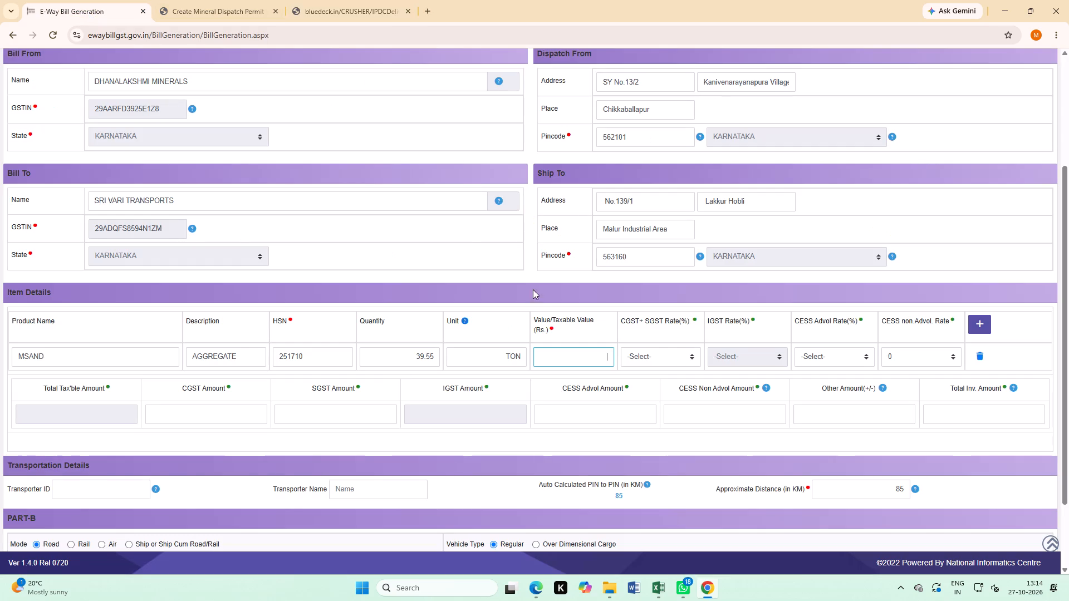
Enter taxable value 29662 for the MSAND item and set its CGST+SGST rate to 2.500 + 2.500.
{"action": "left_click", "coordinate": [558, 361]}
{"action": "type", "text": "29662"}
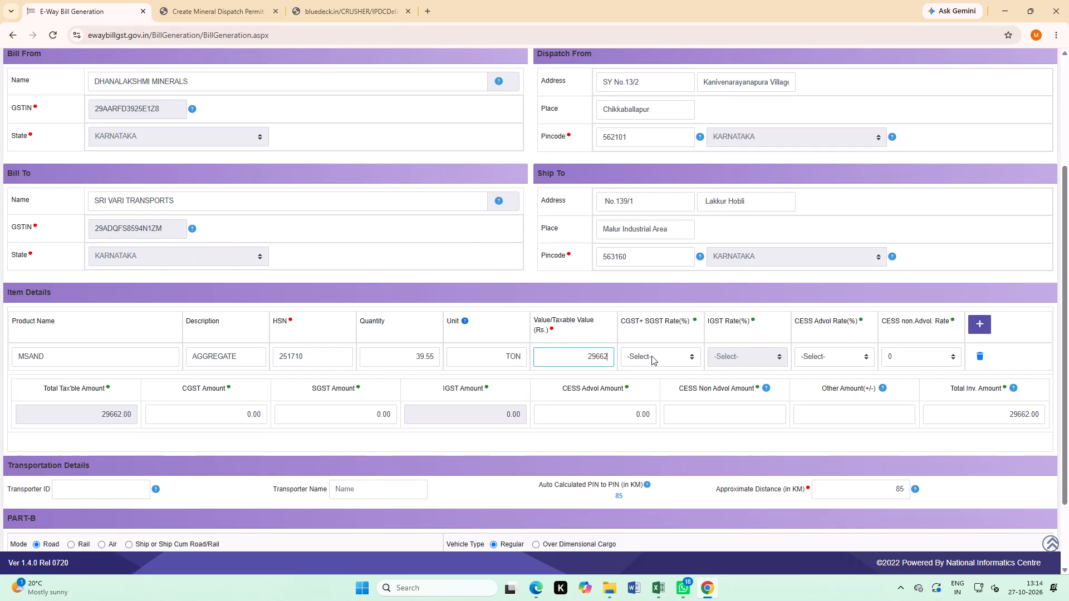
{"action": "left_click", "coordinate": [651, 356]}
{"action": "left_click", "coordinate": [651, 468]}
{"action": "scroll", "coordinate": [114, 510], "scroll_direction": "down", "scroll_amount": 3}
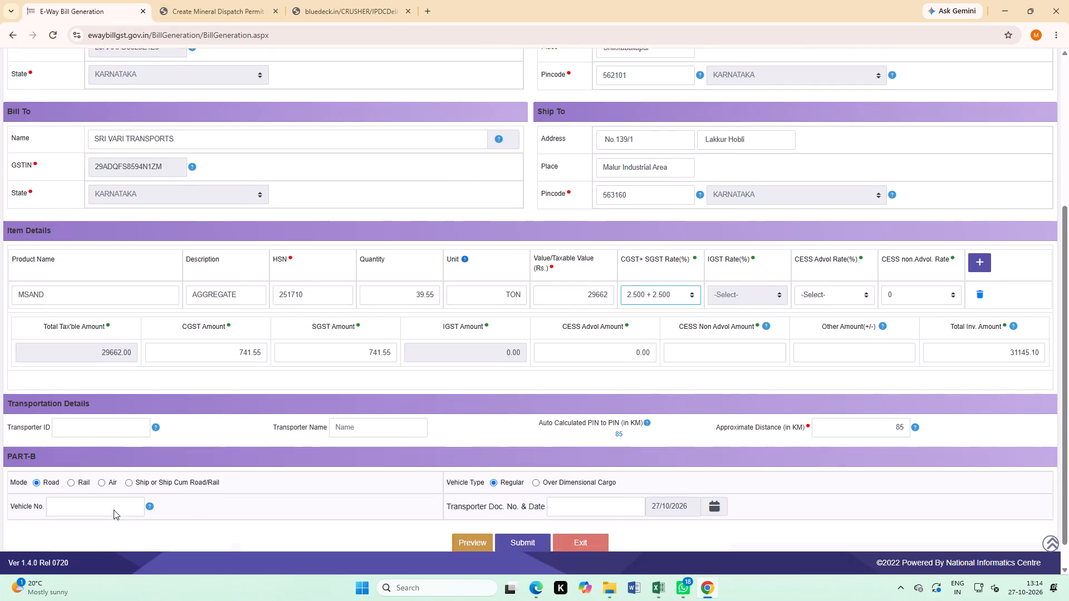
{"action": "left_click", "coordinate": [63, 480]}
{"action": "left_click", "coordinate": [195, 7]}
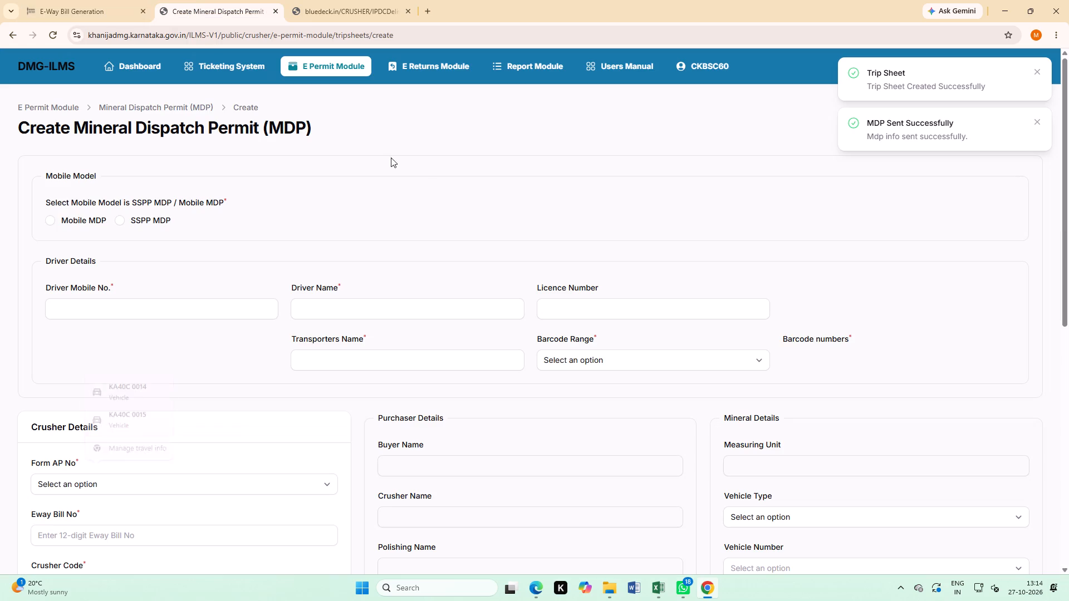
{"action": "left_click", "coordinate": [321, 13]}
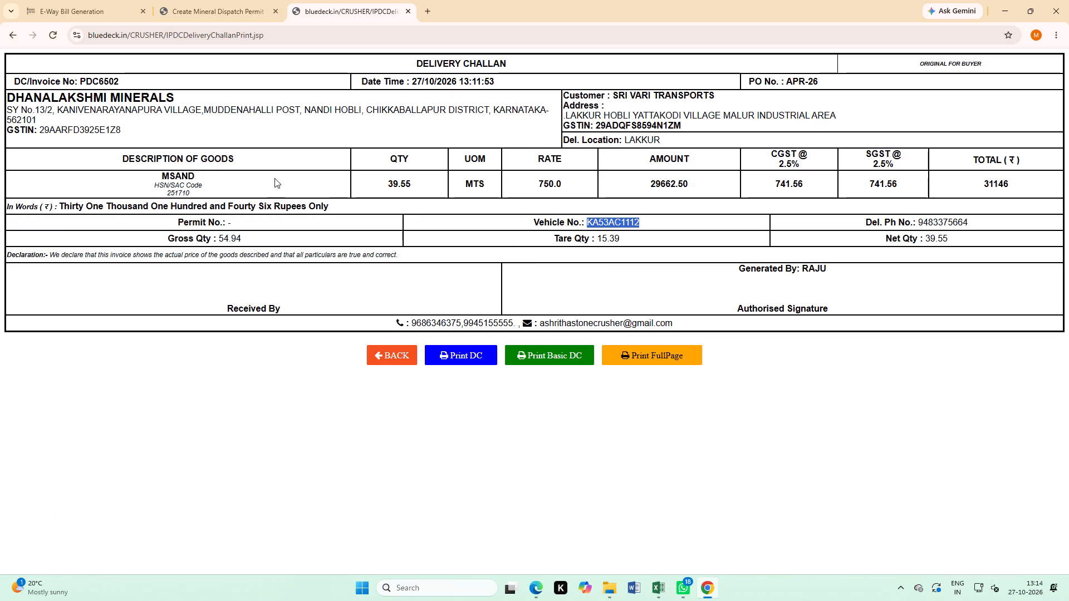
{"action": "left_click", "coordinate": [61, 6]}
{"action": "left_click", "coordinate": [80, 479]}
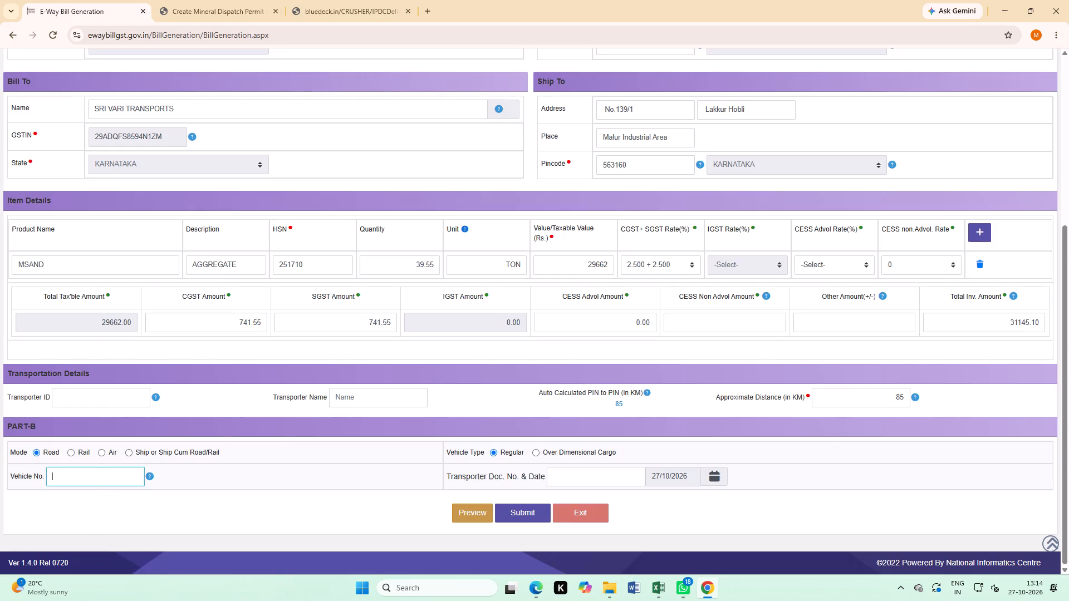
{"action": "key", "text": "ctrl+v"}
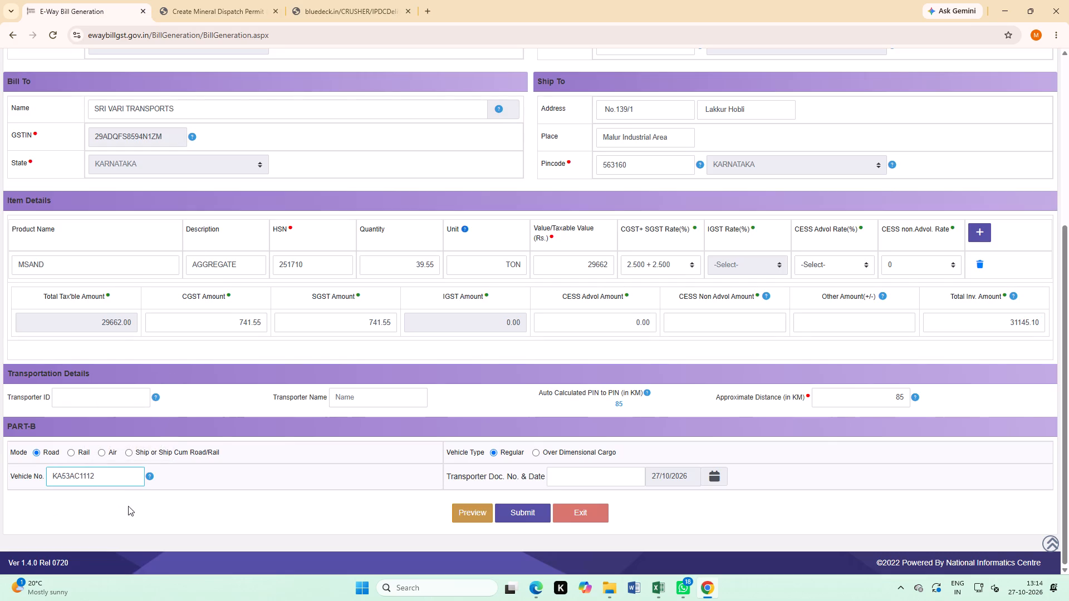
{"action": "left_click", "coordinate": [130, 506]}
Submit the e-way bill, agreeing to continue without the unfilled GSTR1 fields.
{"action": "scroll", "coordinate": [566, 465], "scroll_direction": "down", "scroll_amount": 4}
{"action": "left_click", "coordinate": [526, 505]}
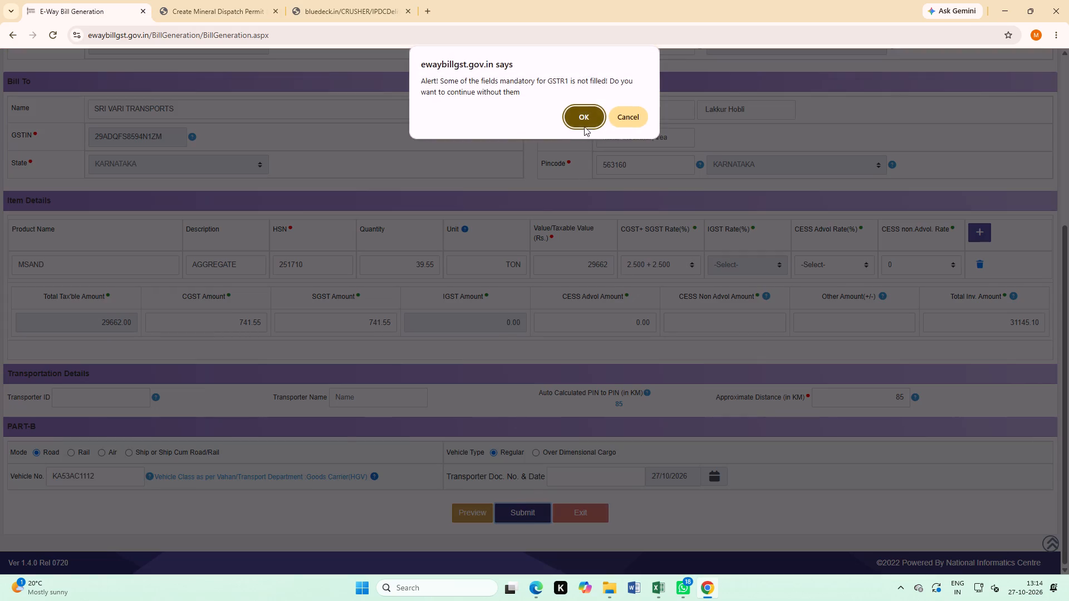
{"action": "left_click", "coordinate": [584, 122]}
{"action": "left_click", "coordinate": [583, 122]}
Open the detailed version of the generated e-way bill and print it.
{"action": "scroll", "coordinate": [444, 403], "scroll_direction": "down", "scroll_amount": 4}
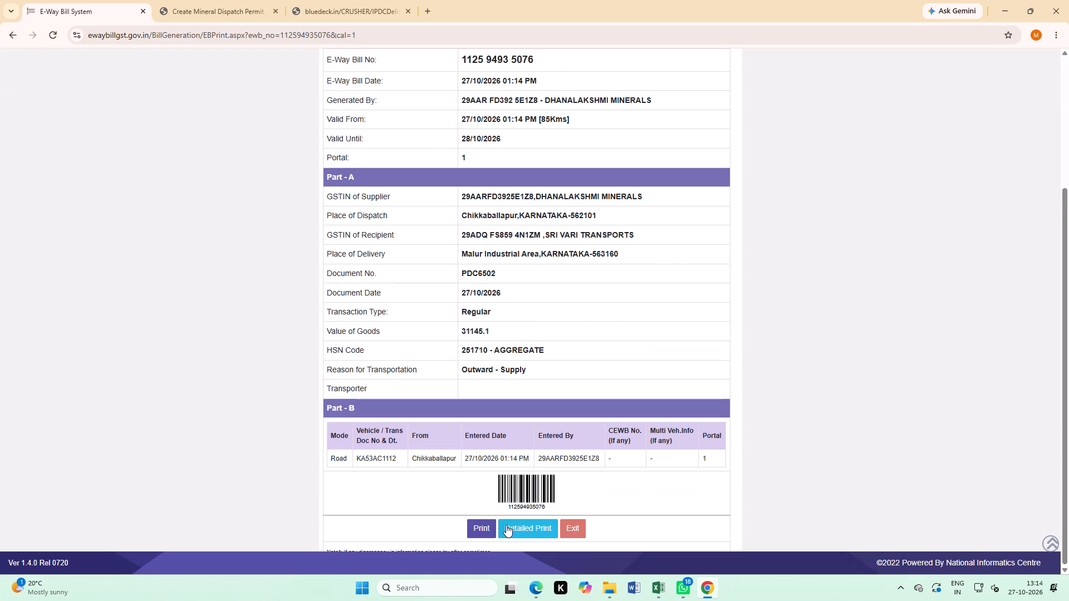
{"action": "left_click", "coordinate": [508, 527]}
{"action": "scroll", "coordinate": [454, 460], "scroll_direction": "down", "scroll_amount": 5}
{"action": "left_click", "coordinate": [512, 536]}
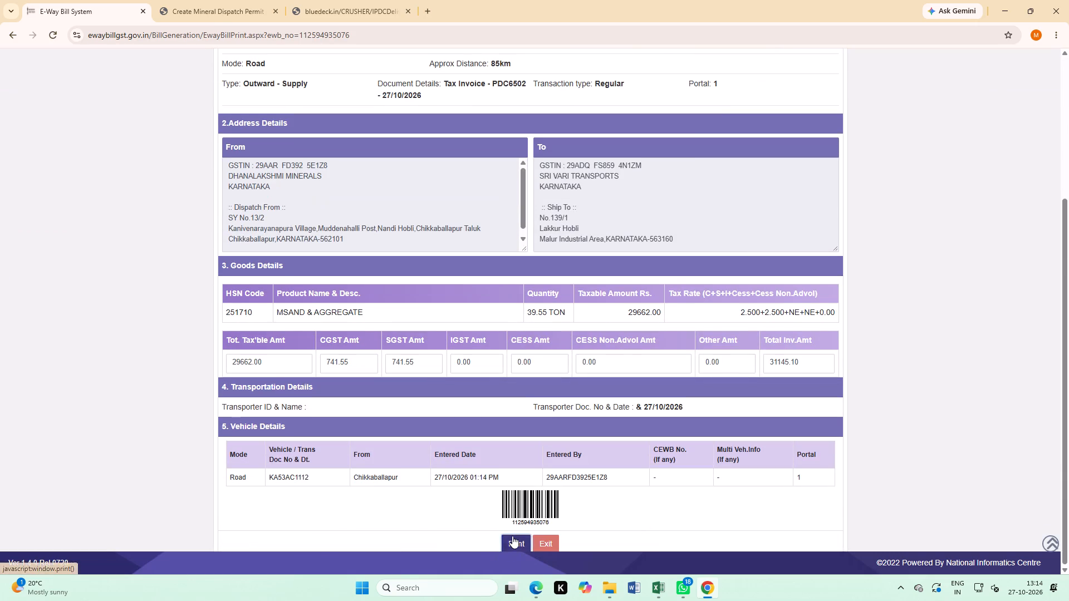
{"action": "left_click", "coordinate": [823, 509]}
Copy the eWay Bill No from the e-way bill details and switch to the Create Mineral Dispatch Permit form.
{"action": "scroll", "coordinate": [484, 386], "scroll_direction": "up", "scroll_amount": 3}
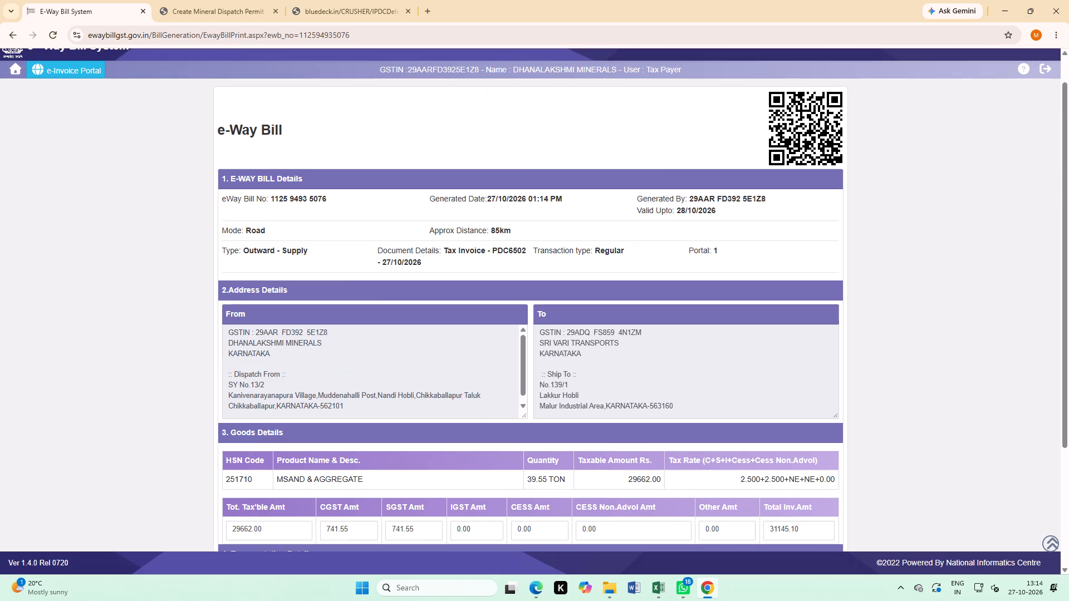
{"action": "left_click_drag", "start_coordinate": [271, 199], "coordinate": [319, 198]}
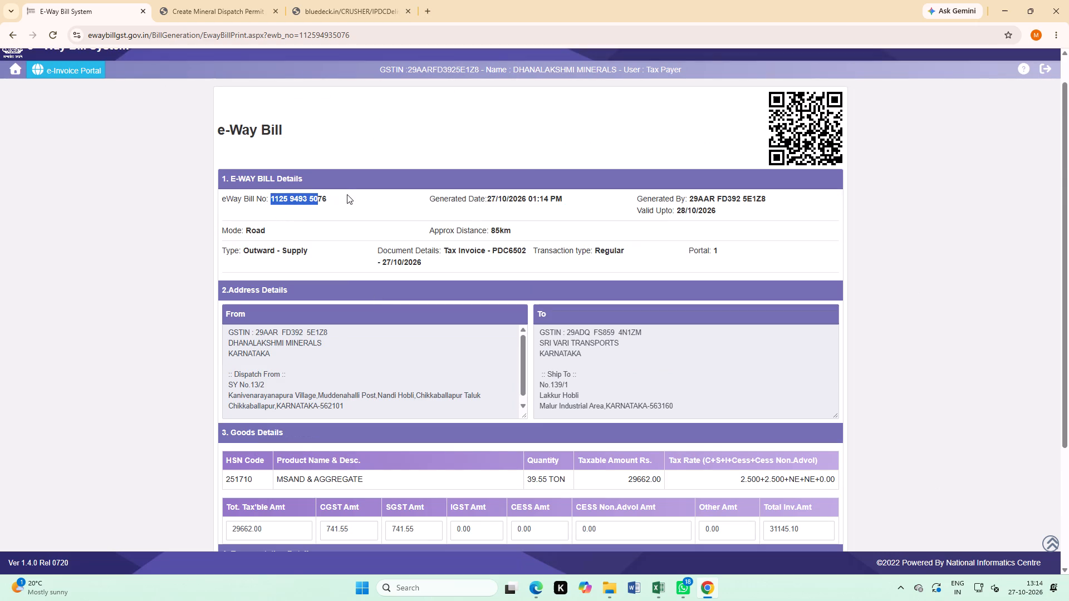
{"action": "left_click", "coordinate": [319, 224]}
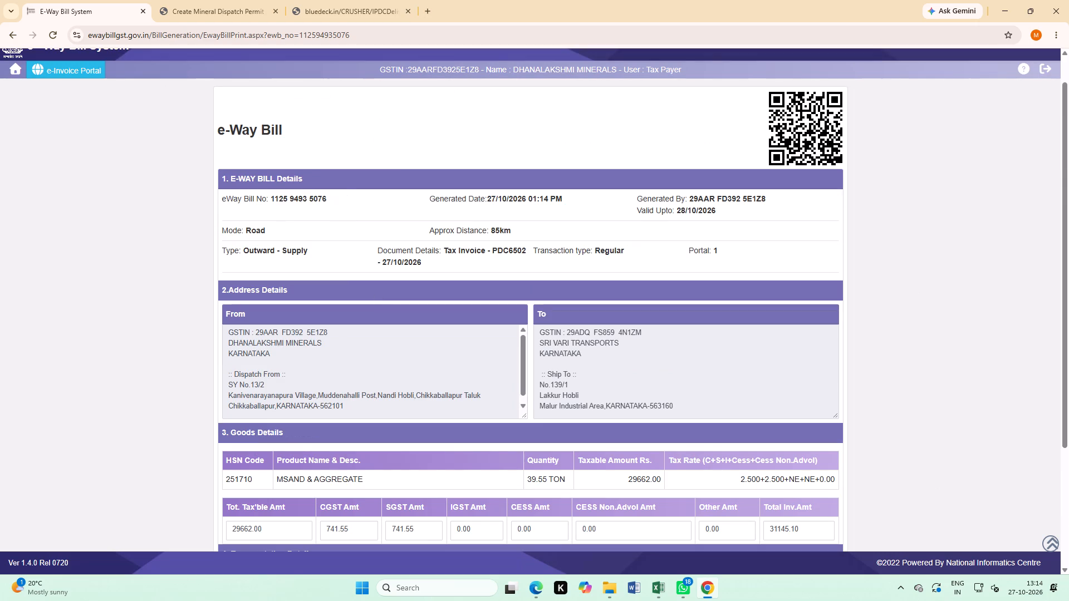
{"action": "left_click_drag", "start_coordinate": [271, 199], "coordinate": [352, 199]}
{"action": "key", "text": "ctrl+c"}
{"action": "left_click", "coordinate": [210, 11]}
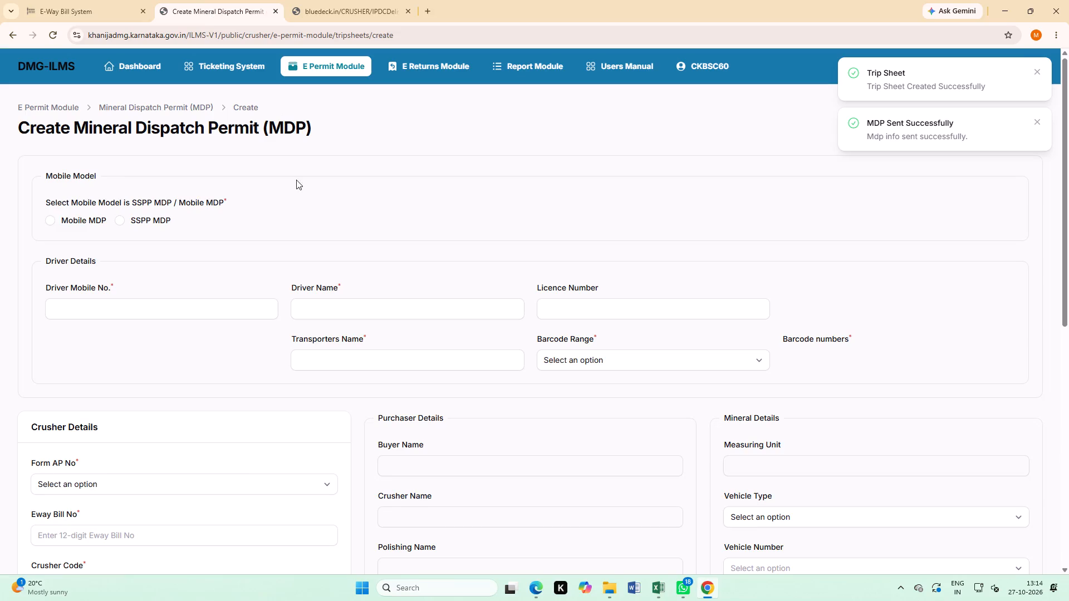
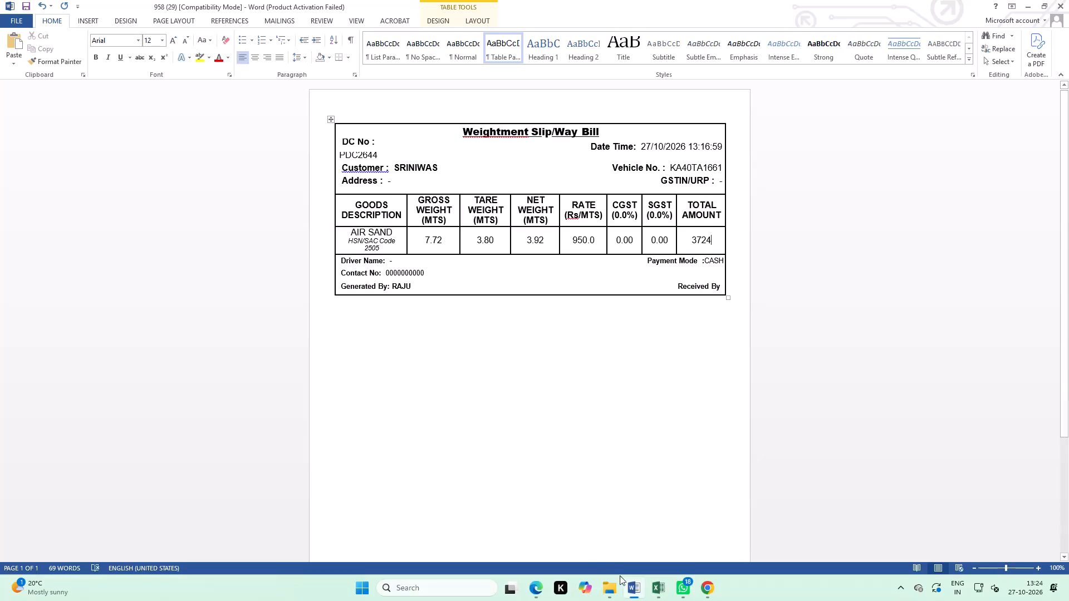
Switch to Chrome and open a new e-waybill entry form on the E-Way Bill portal.
{"action": "left_click", "coordinate": [708, 590]}
{"action": "left_click", "coordinate": [95, 11]}
{"action": "scroll", "coordinate": [574, 503], "scroll_direction": "down", "scroll_amount": 4}
{"action": "left_click", "coordinate": [556, 542]}
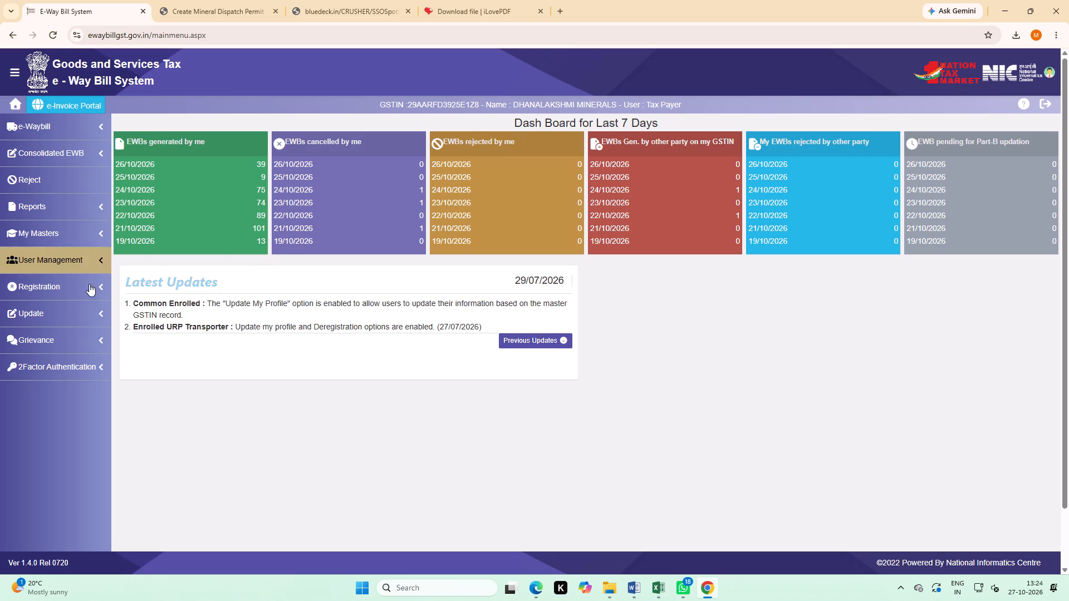
{"action": "left_click", "coordinate": [46, 127]}
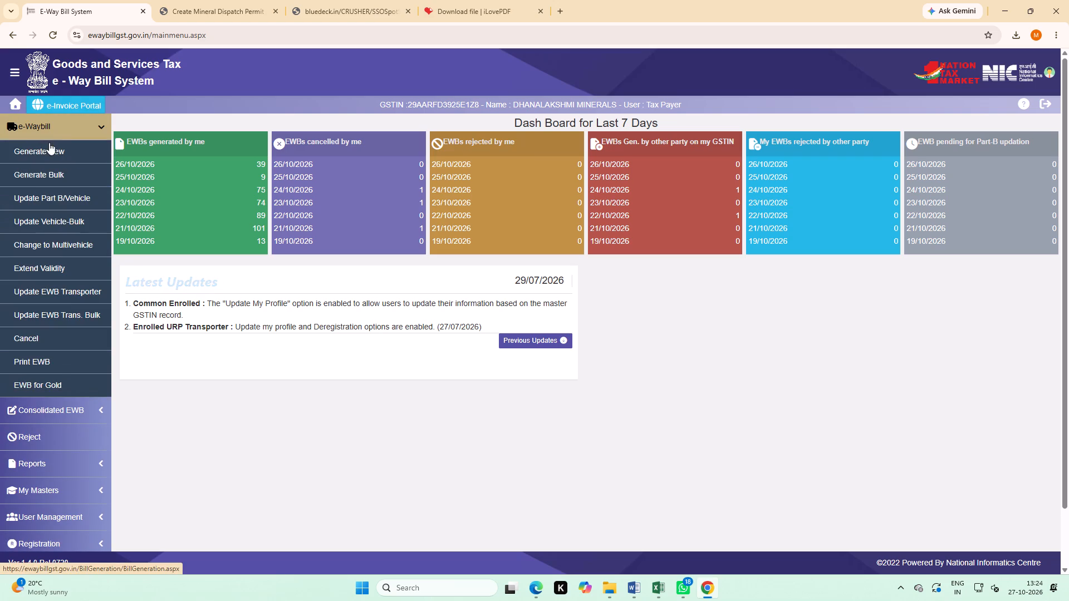
{"action": "left_click", "coordinate": [48, 143]}
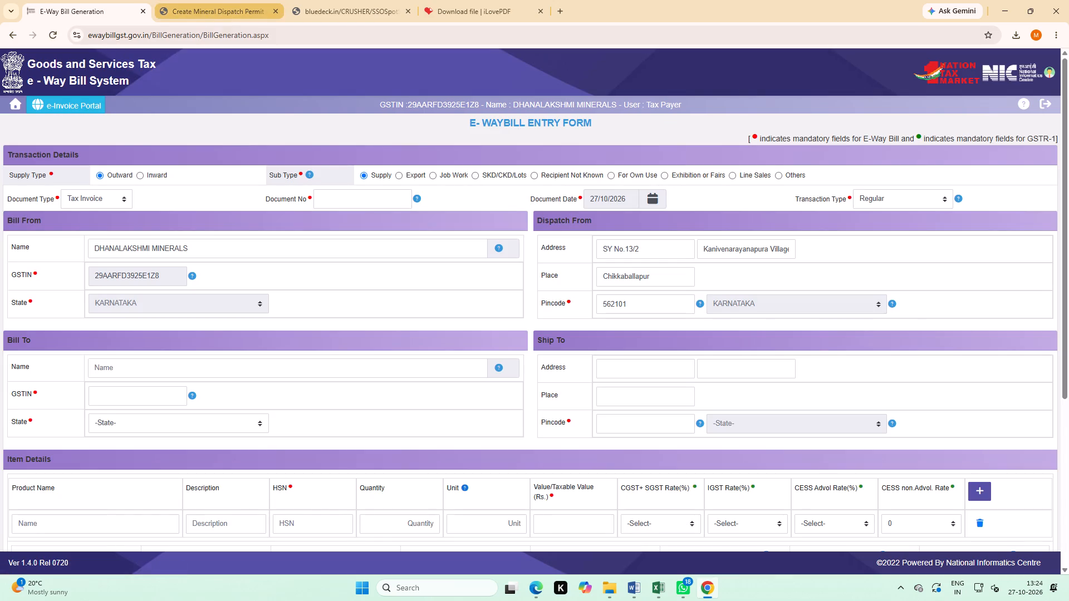
{"action": "left_click", "coordinate": [349, 12]}
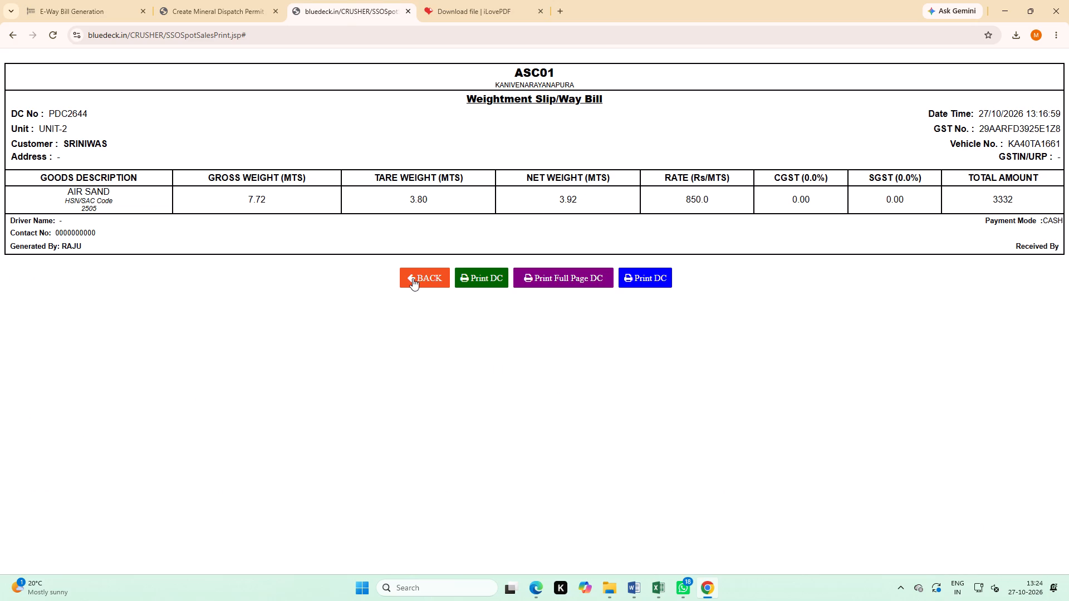
{"action": "left_click", "coordinate": [413, 278]}
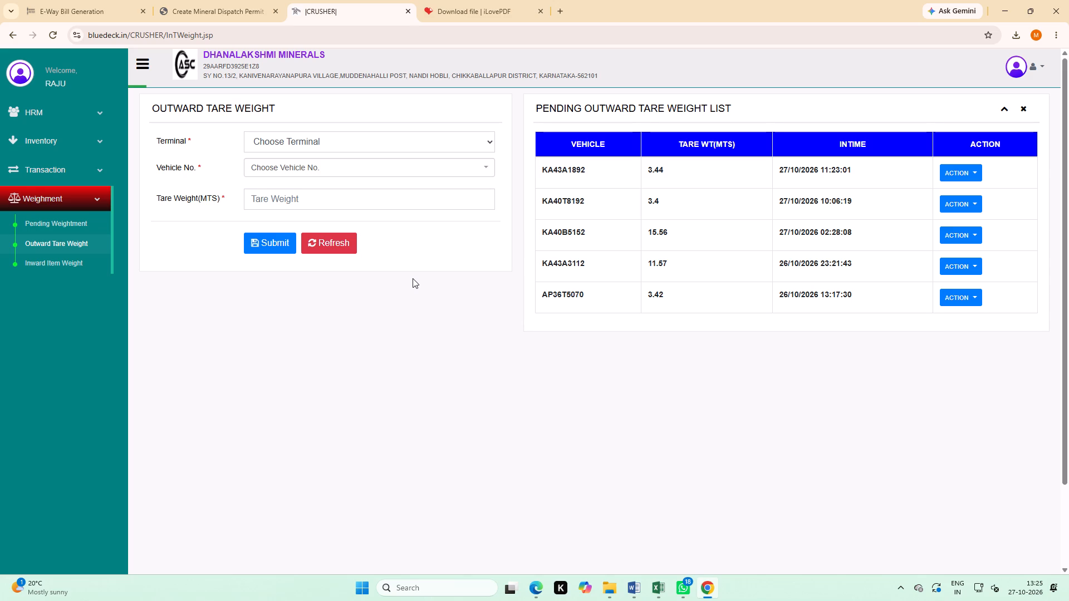
{"action": "left_click", "coordinate": [280, 146]}
{"action": "double_click", "coordinate": [277, 173]}
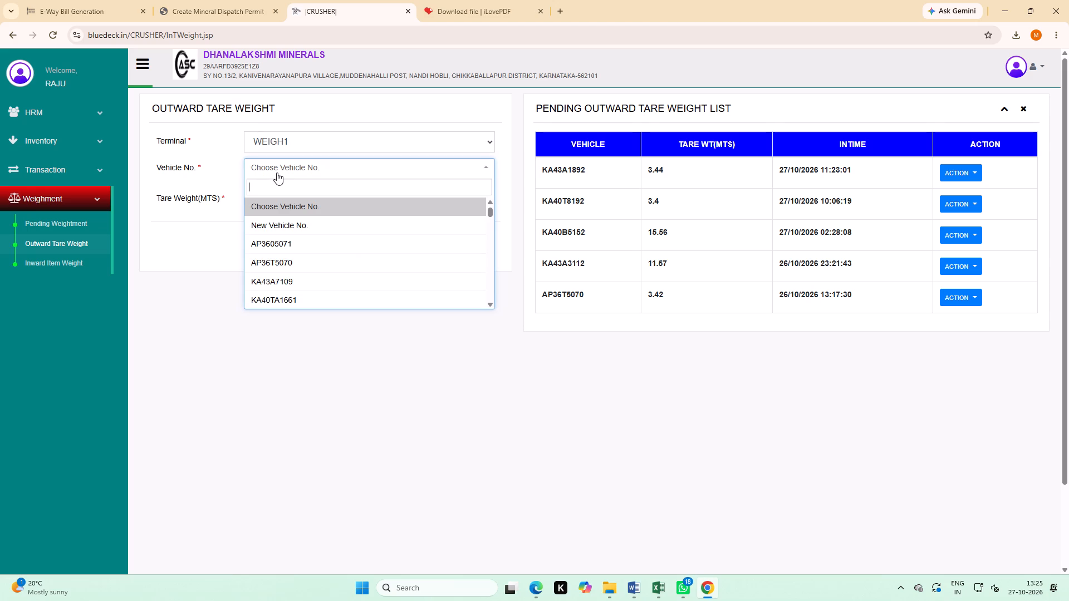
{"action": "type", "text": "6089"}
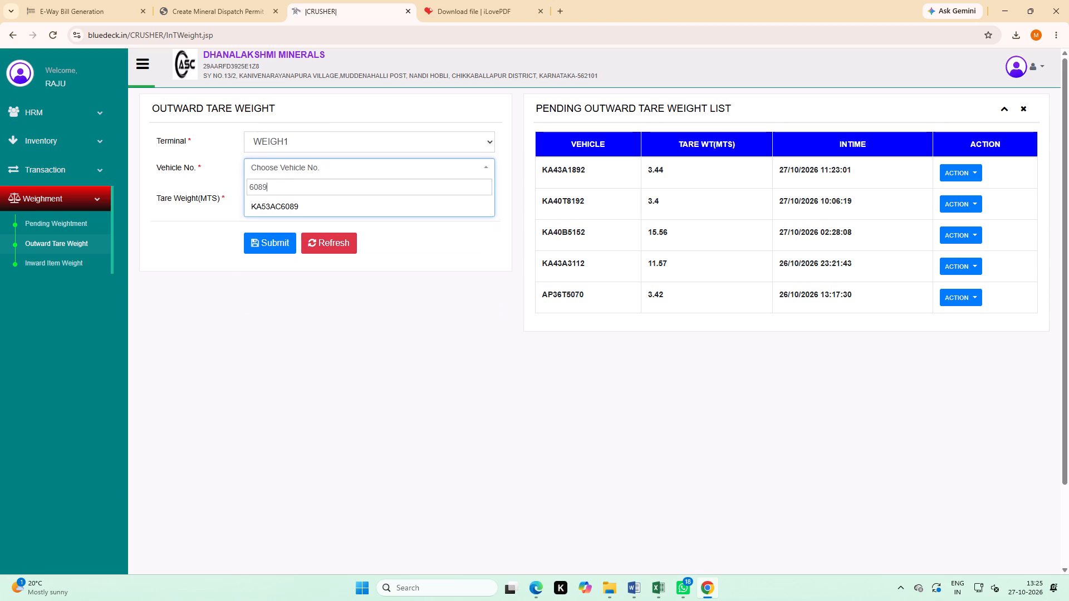
{"action": "double_click", "coordinate": [276, 201]}
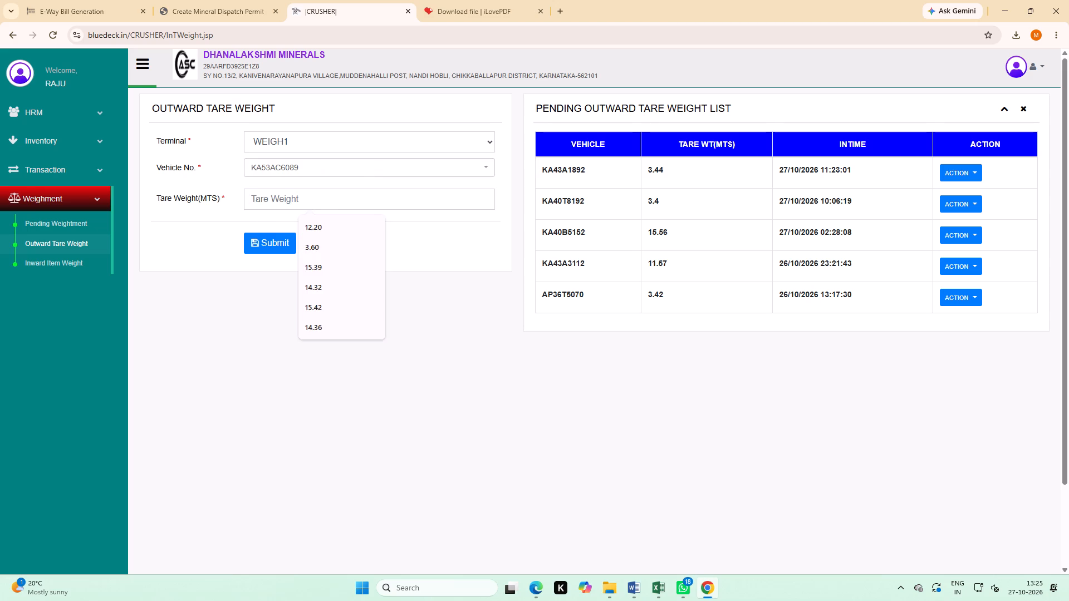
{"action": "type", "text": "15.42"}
{"action": "left_click", "coordinate": [255, 243]}
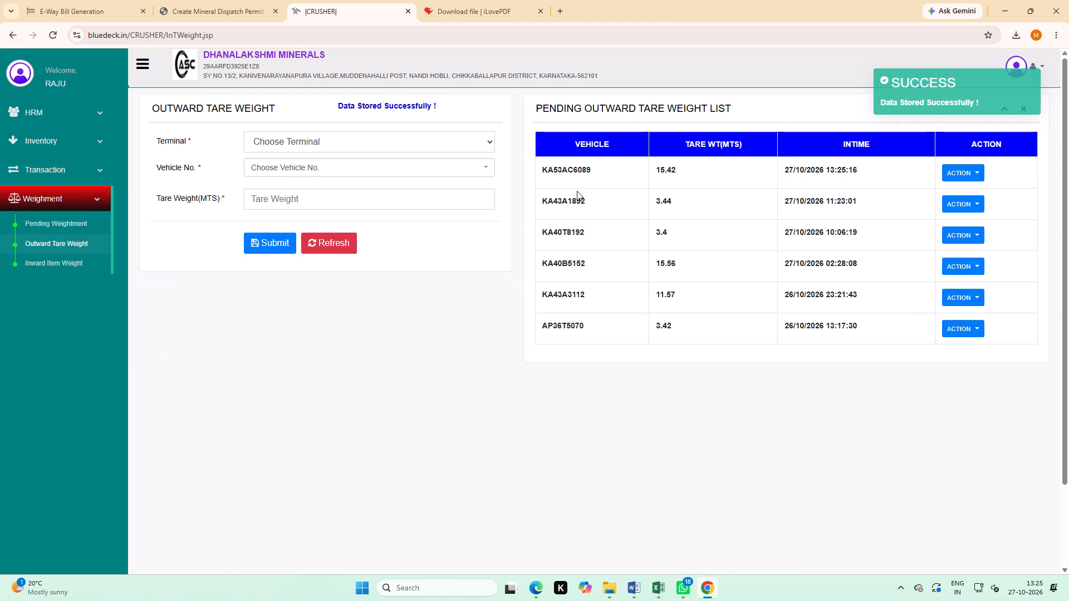
{"action": "left_click", "coordinate": [966, 174]}
{"action": "left_click", "coordinate": [972, 217]}
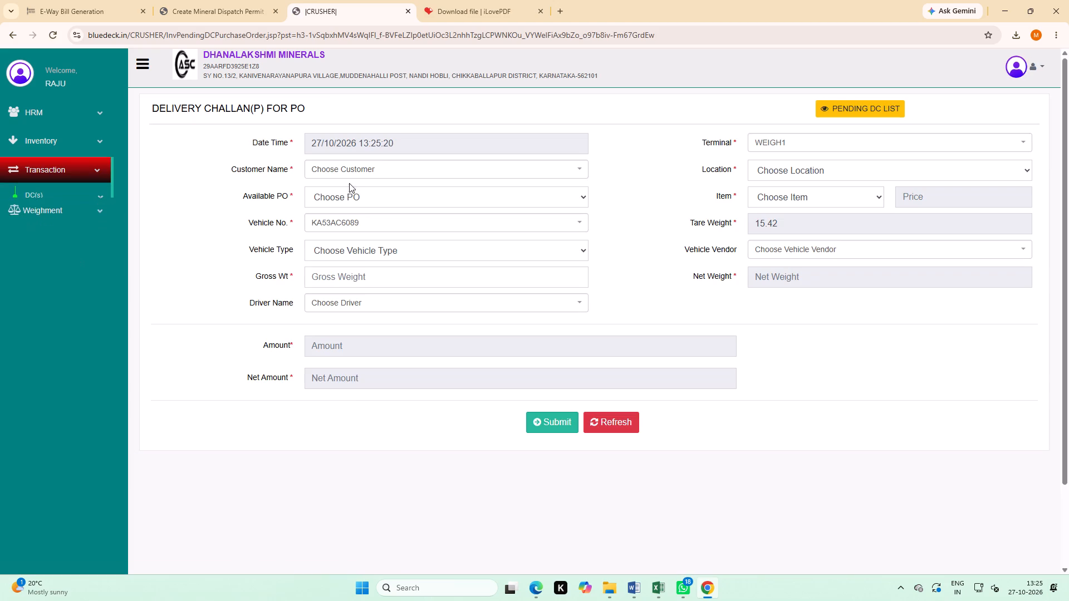
{"action": "left_click", "coordinate": [332, 170]}
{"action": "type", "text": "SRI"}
{"action": "left_click", "coordinate": [335, 207]}
{"action": "left_click", "coordinate": [775, 168]}
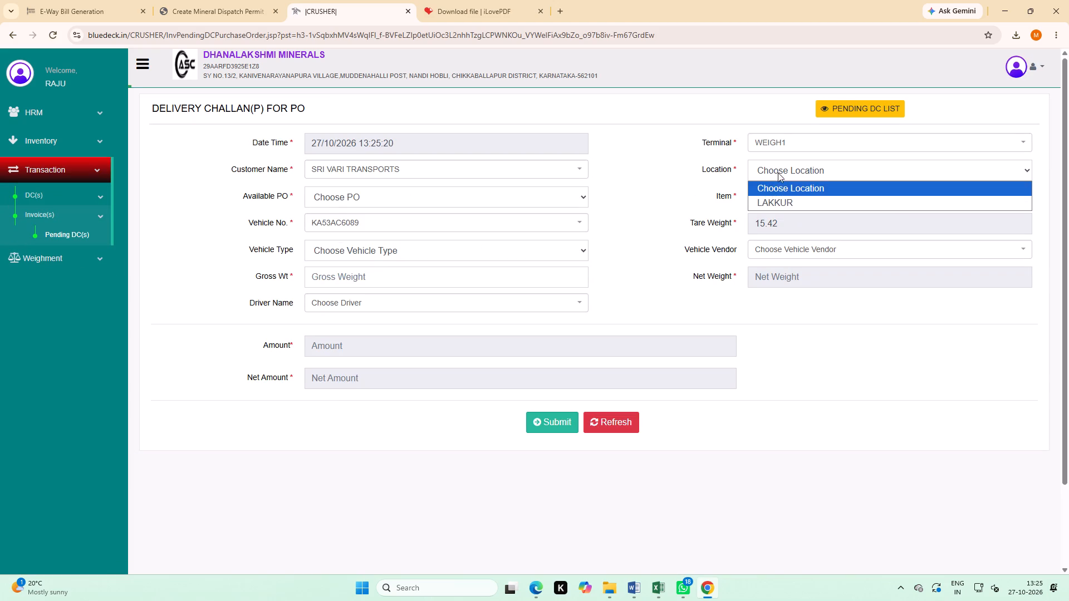
{"action": "left_click", "coordinate": [783, 206]}
{"action": "left_click", "coordinate": [340, 186]}
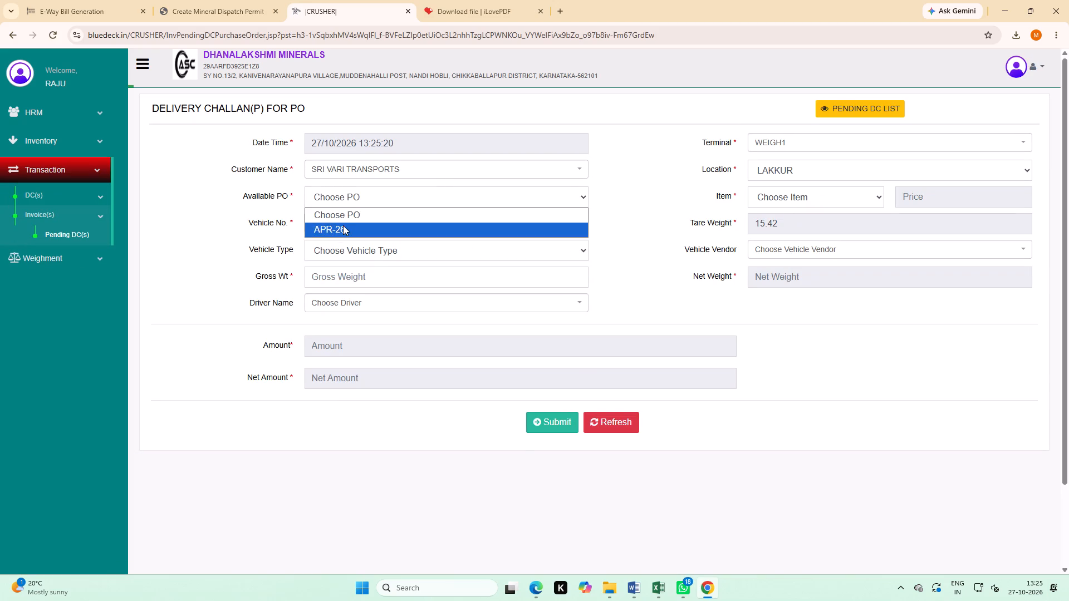
{"action": "left_click", "coordinate": [343, 225]}
{"action": "left_click", "coordinate": [790, 195]}
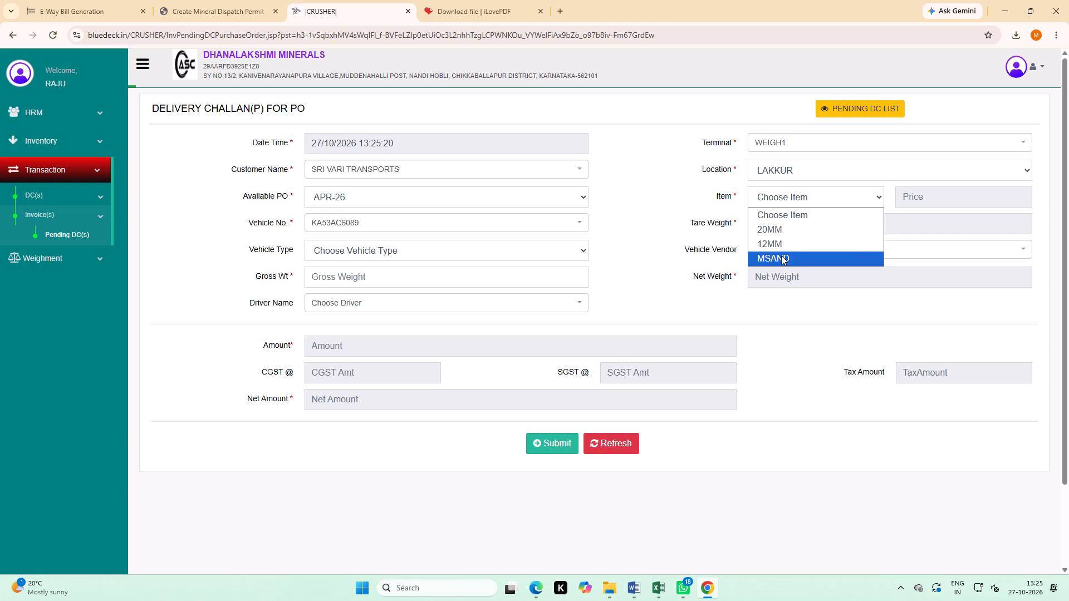
{"action": "left_click", "coordinate": [770, 227]}
Enter a gross weight of 50.57 in the delivery challan and submit it.
{"action": "left_click", "coordinate": [337, 277]}
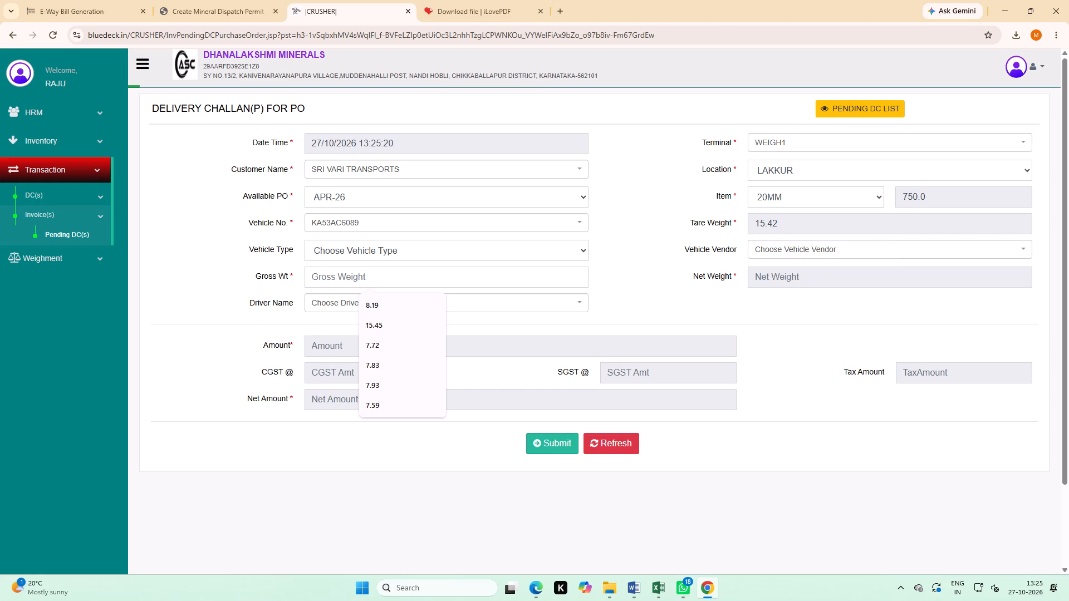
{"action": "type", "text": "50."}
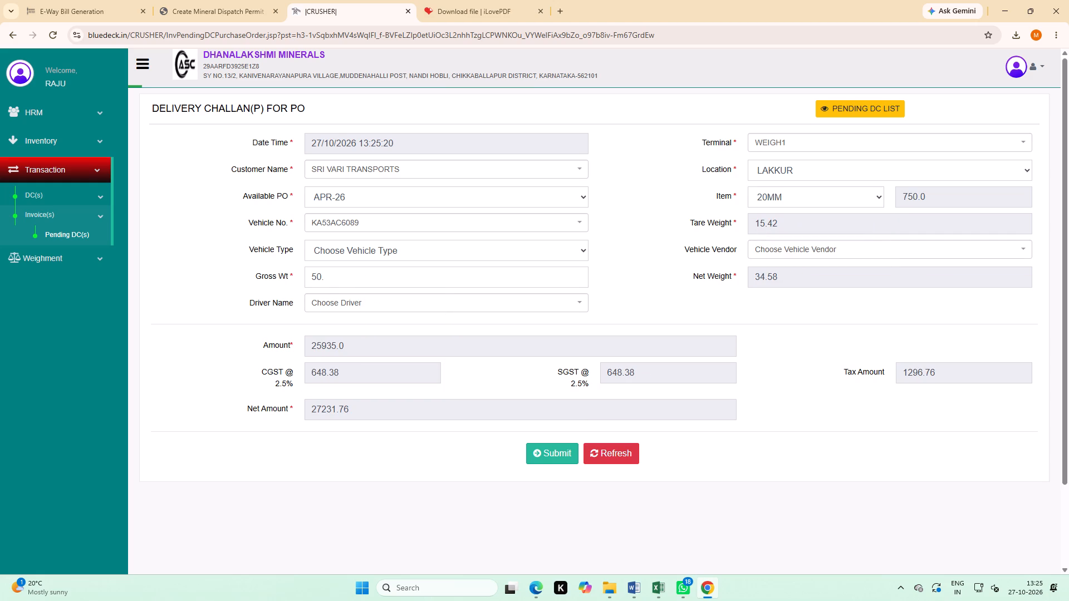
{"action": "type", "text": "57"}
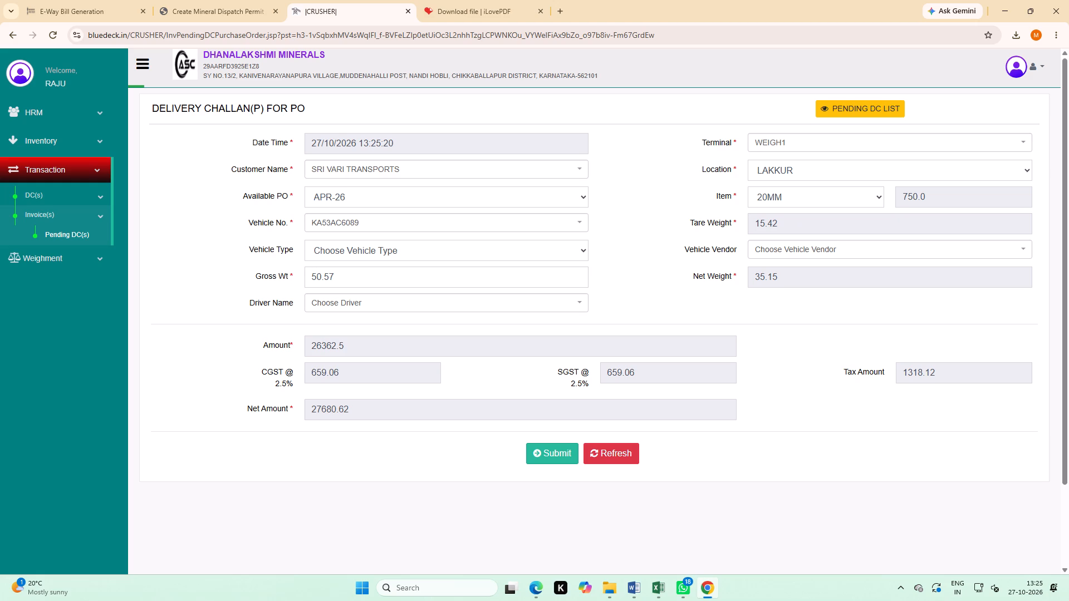
{"action": "left_click", "coordinate": [544, 457]}
{"action": "left_click", "coordinate": [518, 338]}
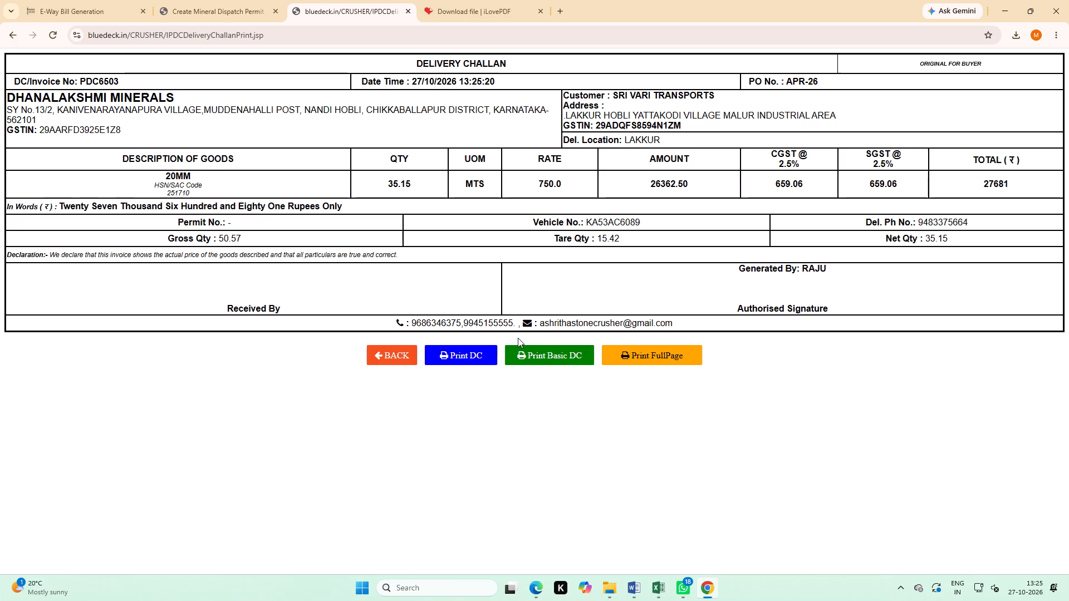
Print three copies of the basic delivery challan on the Canon LBP6030/6040/6018L (Copy 1) printer.
{"action": "left_click", "coordinate": [554, 351]}
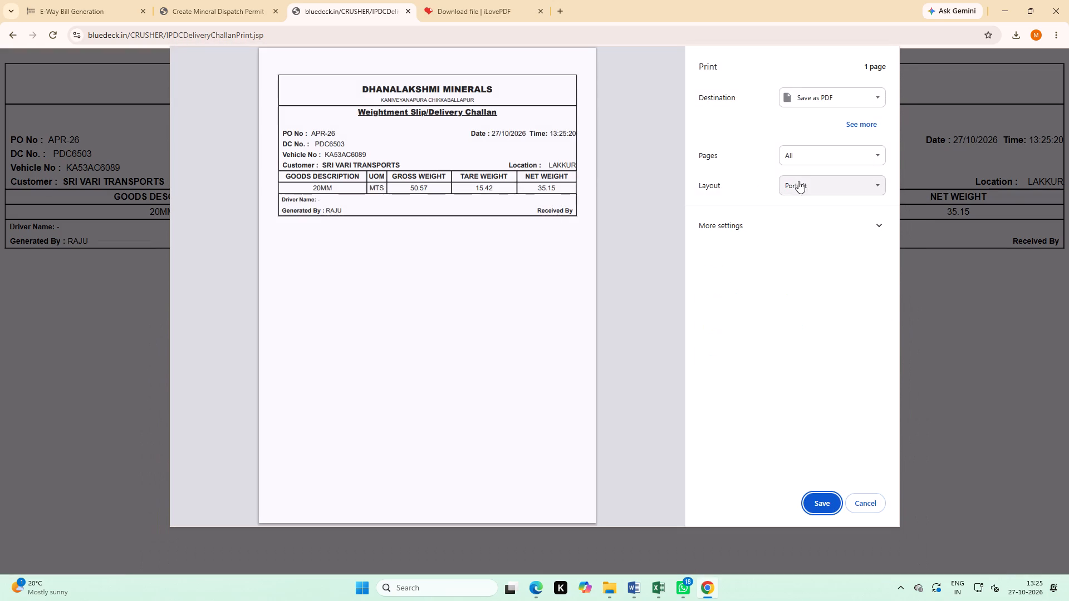
{"action": "left_click", "coordinate": [800, 99]}
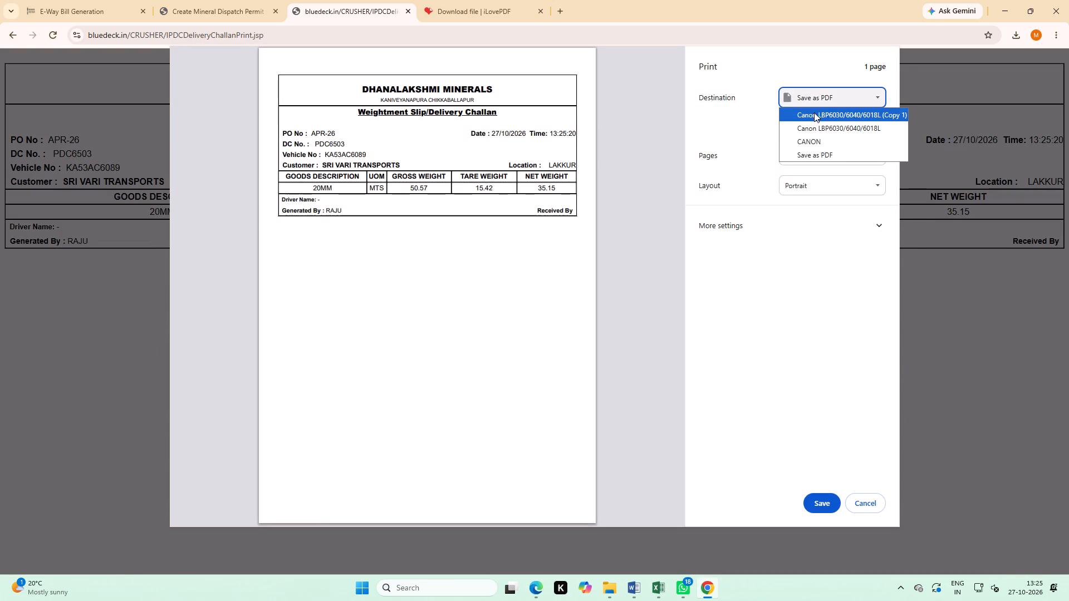
{"action": "left_click", "coordinate": [814, 112]}
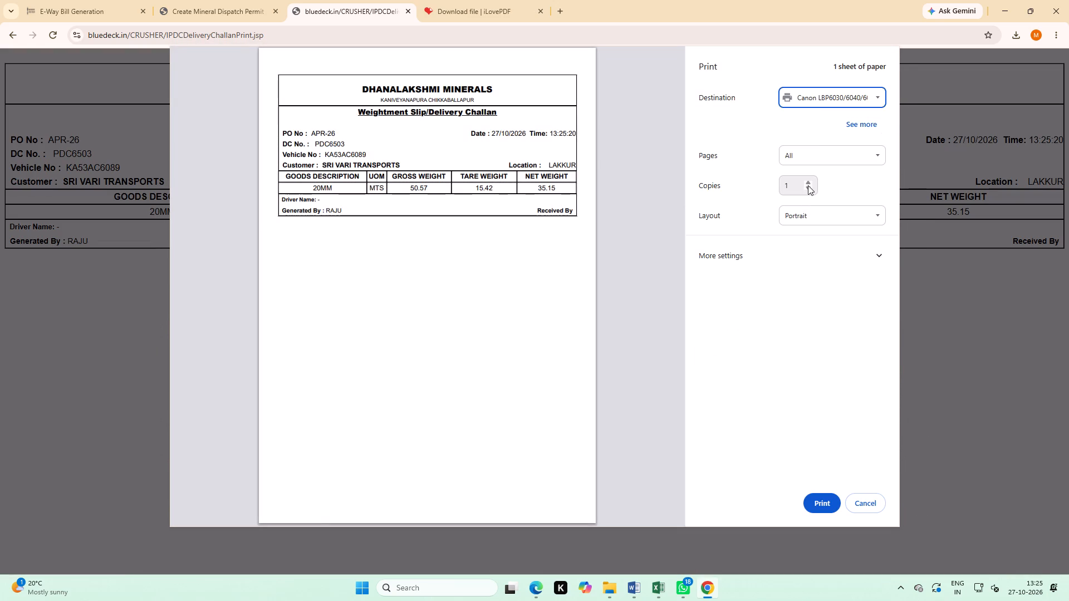
{"action": "scroll", "coordinate": [808, 185], "scroll_direction": "up", "scroll_amount": 1}
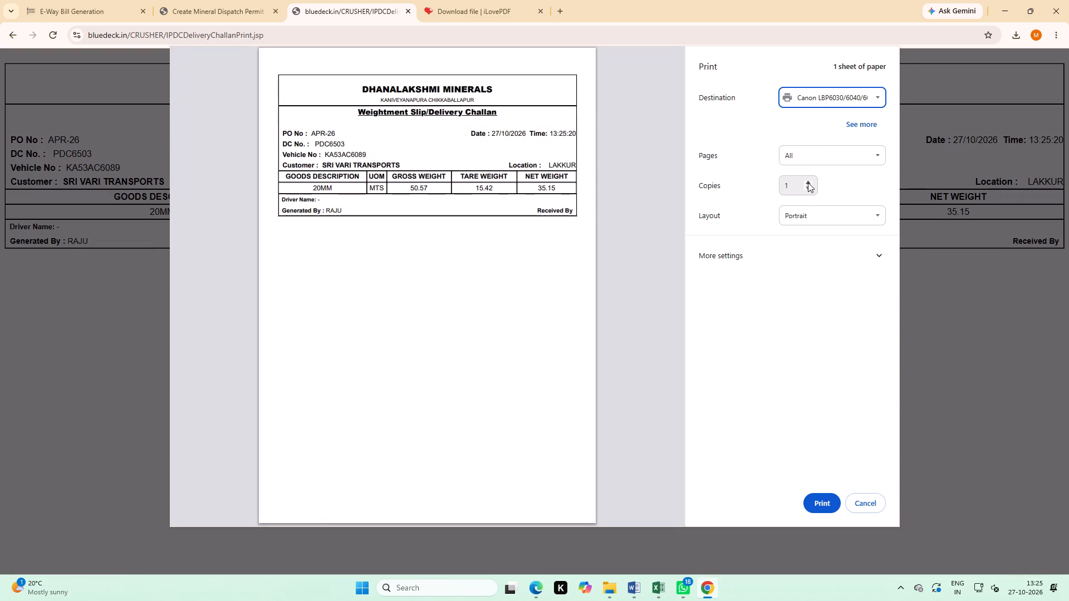
{"action": "left_click", "coordinate": [808, 183]}
{"action": "left_click", "coordinate": [808, 183]}
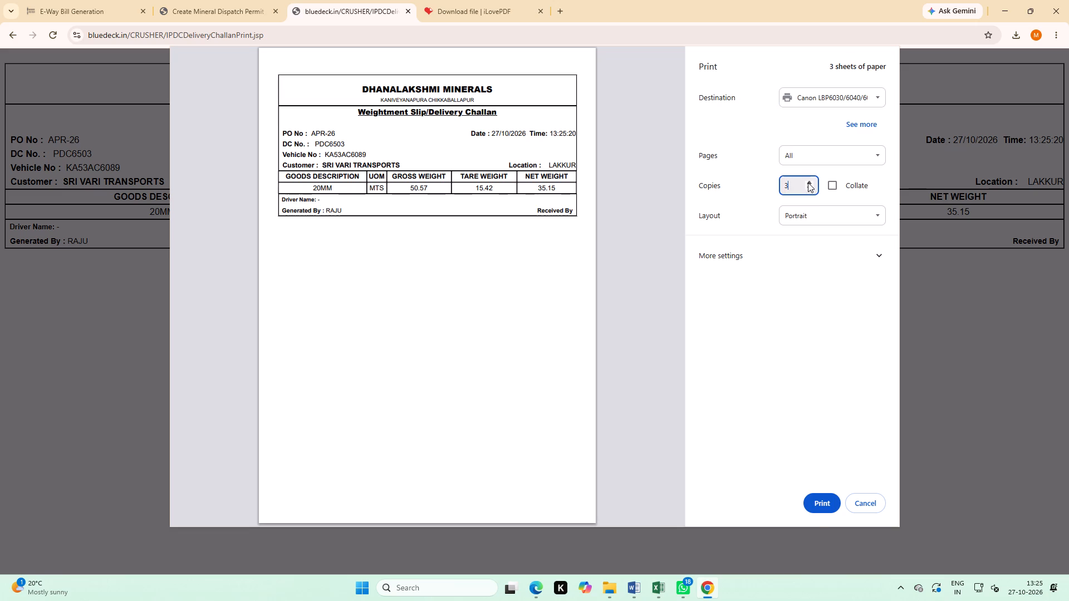
{"action": "left_click", "coordinate": [821, 507]}
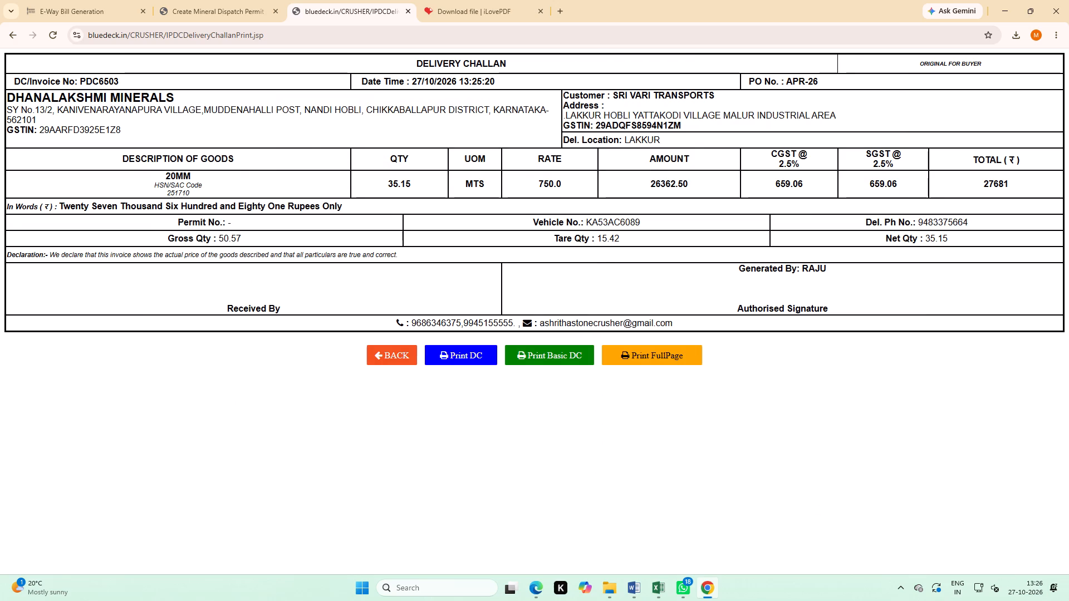
Fill the e-waybill form with sub type Job Work, document number PDC6503 and the Bill To GSTIN copied from the customer's challan.
{"action": "double_click", "coordinate": [621, 129]}
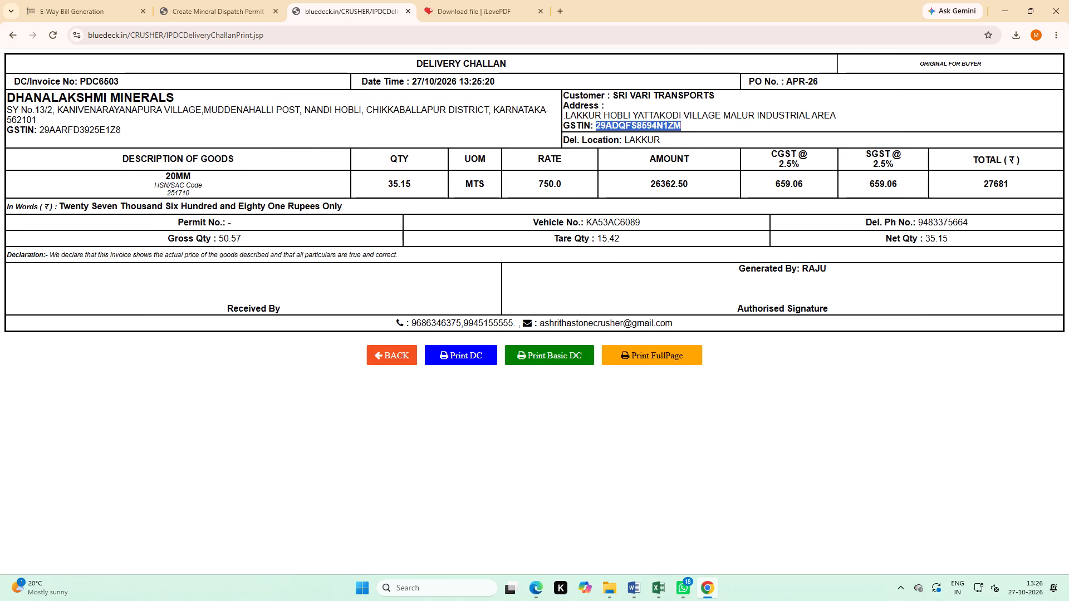
{"action": "key", "text": "ctrl+c"}
{"action": "left_click", "coordinate": [75, 17]}
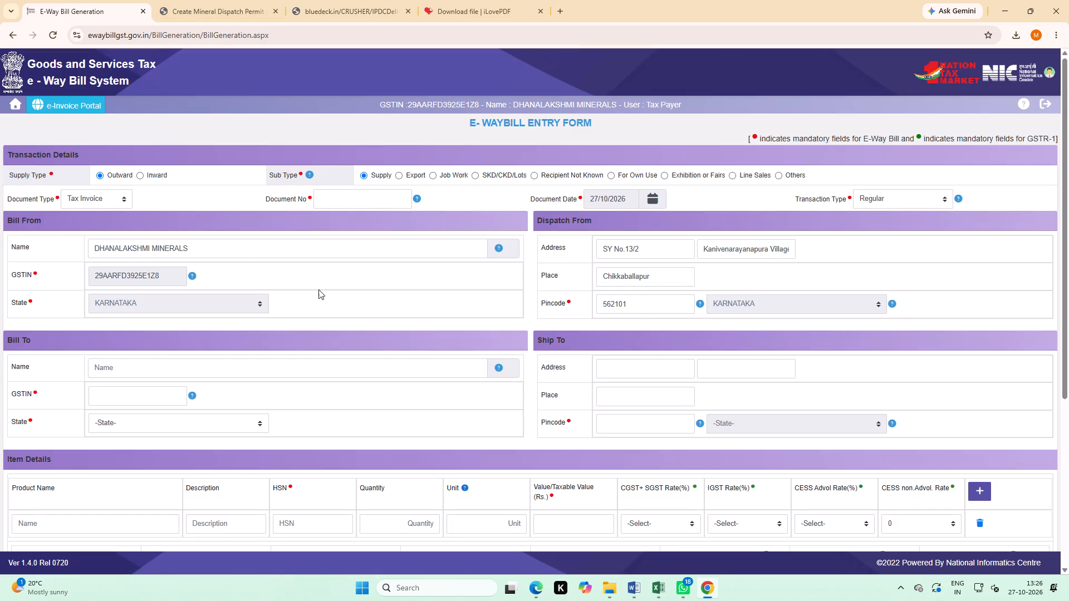
{"action": "left_click", "coordinate": [429, 176]}
{"action": "left_click", "coordinate": [380, 201]}
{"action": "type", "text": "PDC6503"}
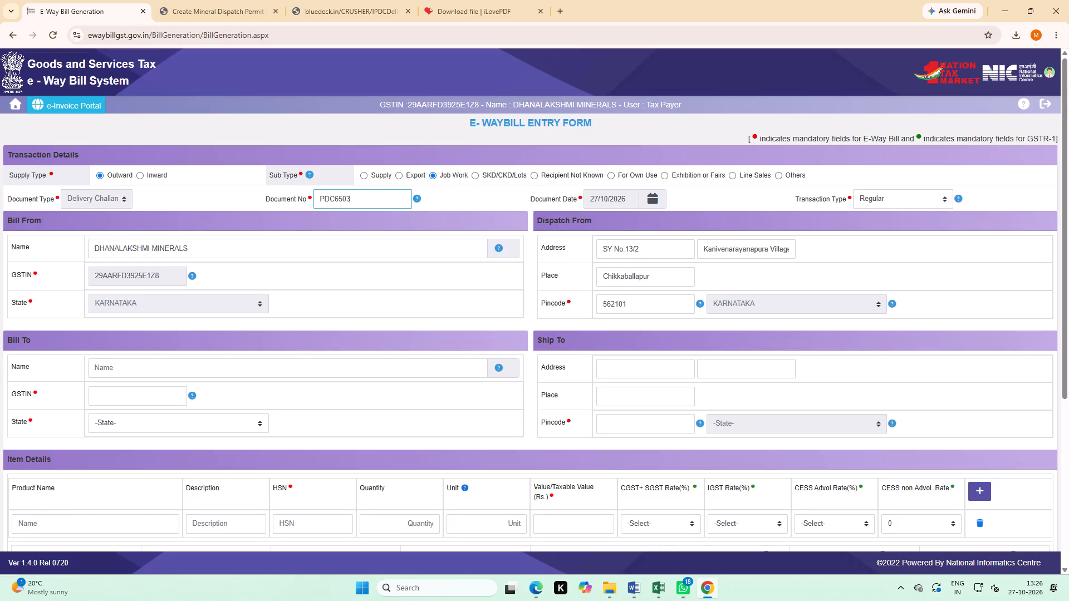
{"action": "left_click", "coordinate": [123, 398]}
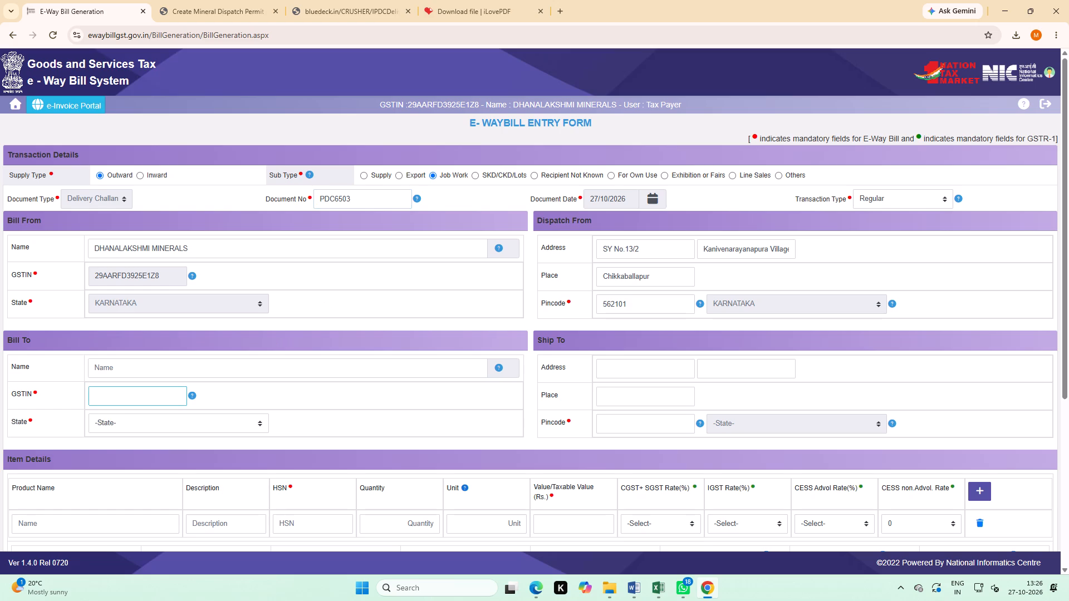
{"action": "key", "text": "ctrl+v"}
Fill the e-waybill item row with product 20MM, description AGGREGATE, HSN 251710, quantity 35.15 and unit TON.
{"action": "scroll", "coordinate": [164, 350], "scroll_direction": "down", "scroll_amount": 1}
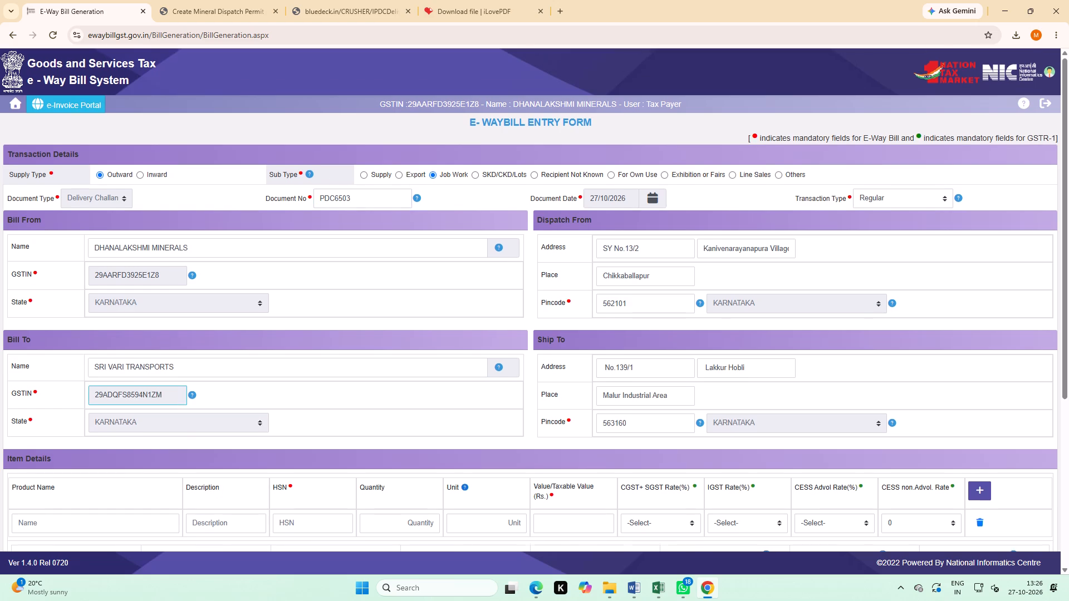
{"action": "scroll", "coordinate": [168, 359], "scroll_direction": "down", "scroll_amount": 1}
{"action": "left_click", "coordinate": [60, 417]}
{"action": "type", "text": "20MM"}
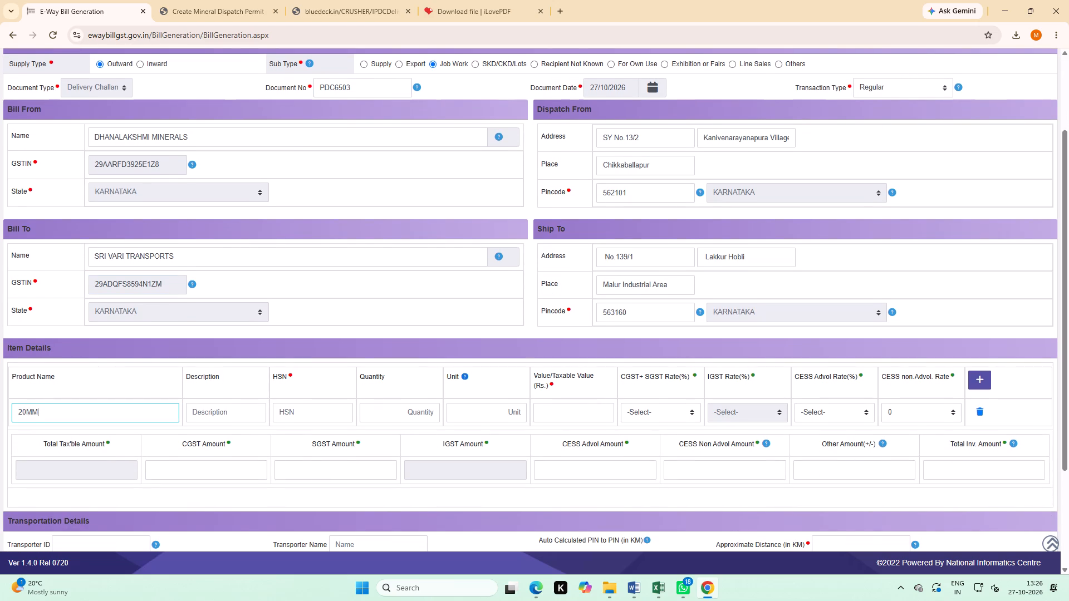
{"action": "left_click", "coordinate": [219, 409]}
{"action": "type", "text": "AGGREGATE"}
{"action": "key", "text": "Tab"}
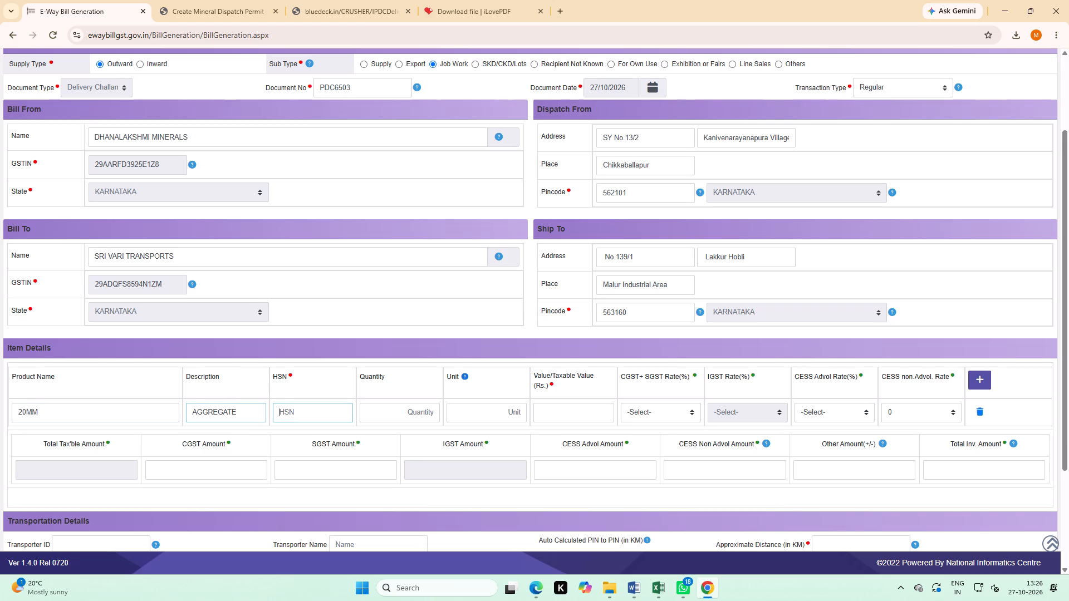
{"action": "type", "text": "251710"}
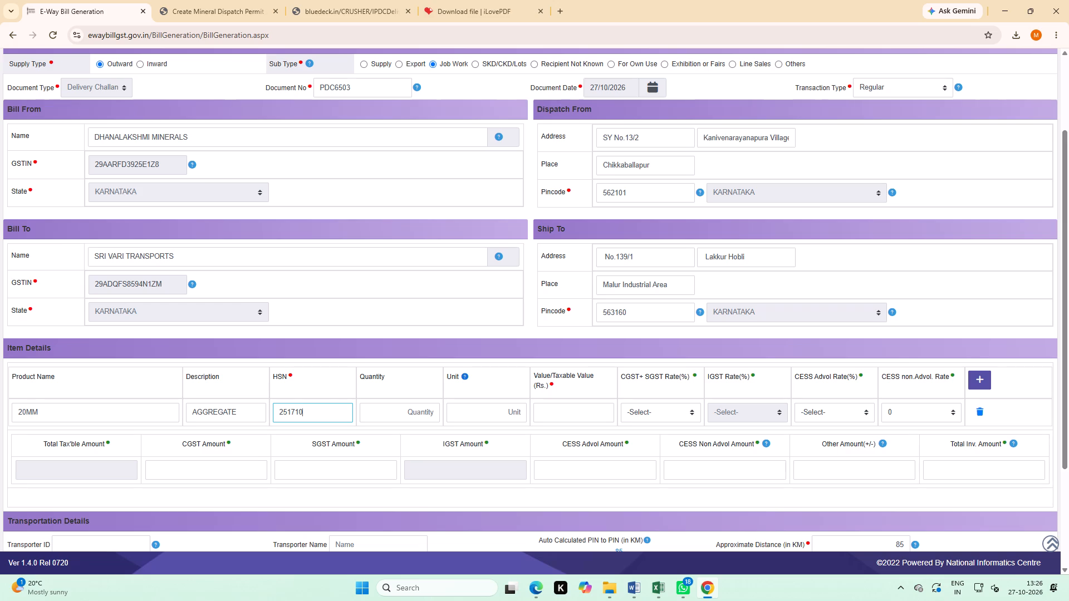
{"action": "left_click", "coordinate": [408, 415]}
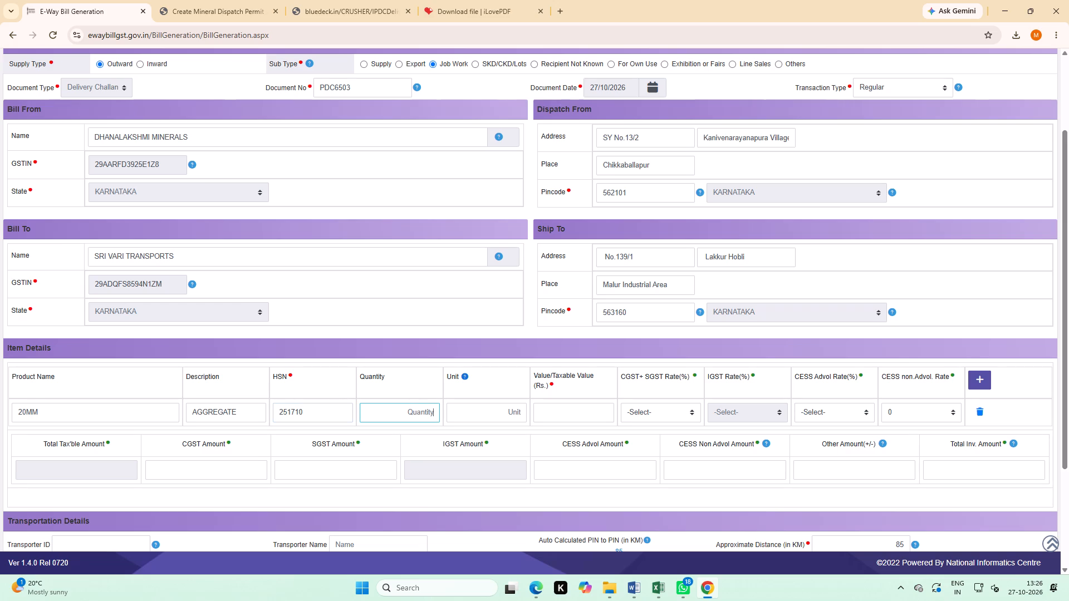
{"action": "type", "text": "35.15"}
{"action": "left_click", "coordinate": [474, 410]}
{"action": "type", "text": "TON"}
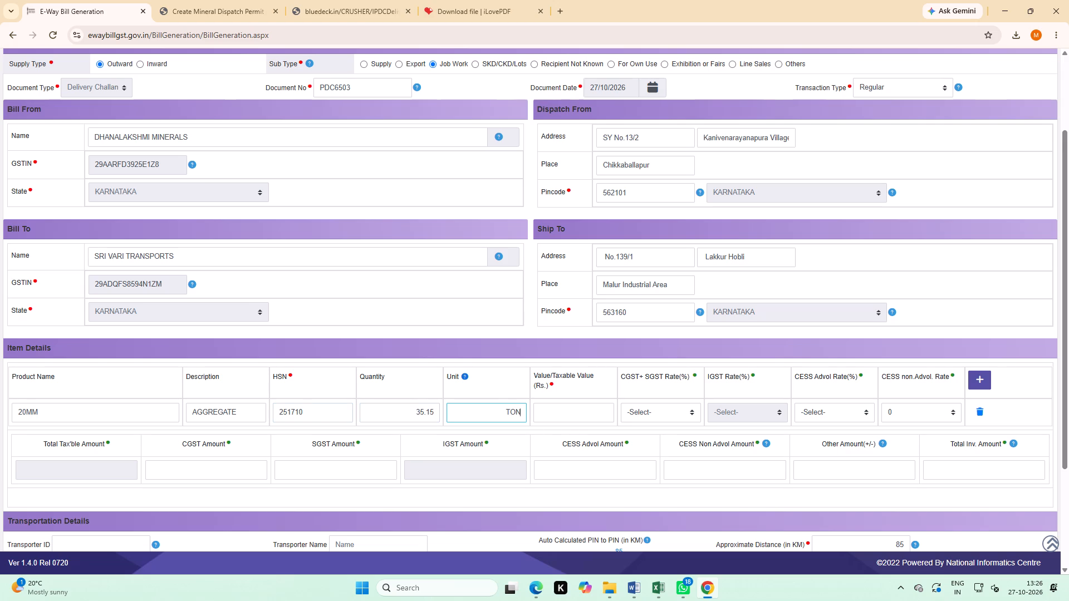
Check the amount on the delivery challan, then enter taxable value 26362 and set the CGST+SGST rate to 2.500 + 2.500.
{"action": "left_click", "coordinate": [565, 416]}
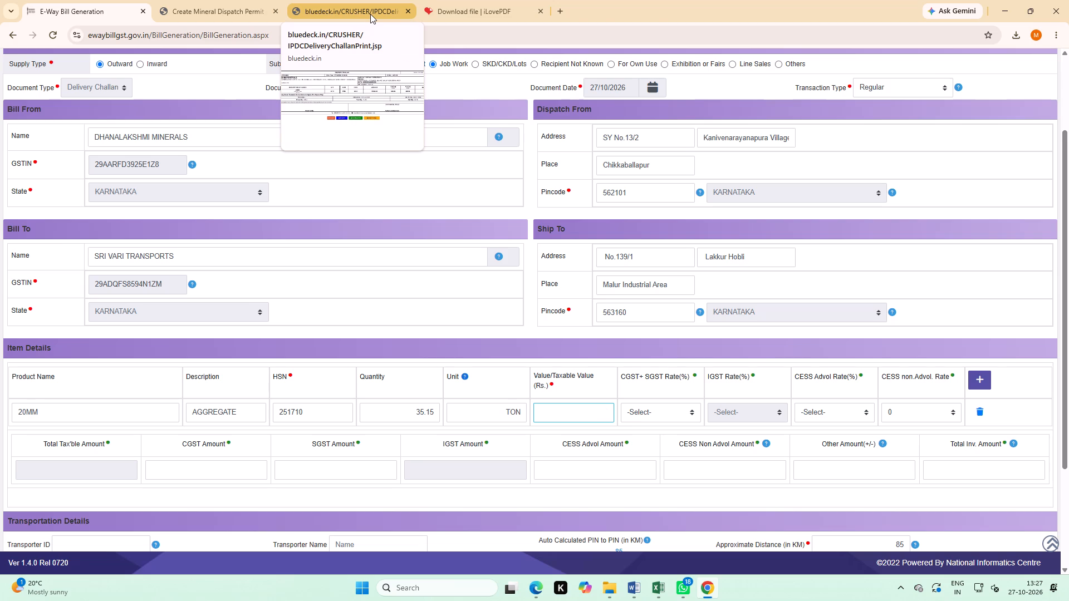
{"action": "left_click", "coordinate": [370, 14]}
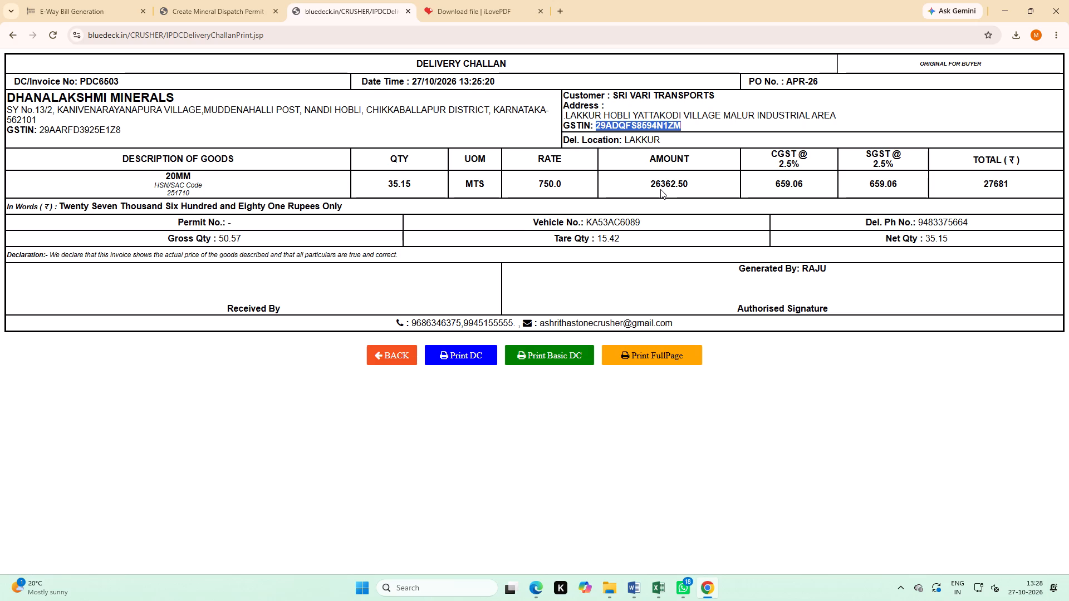
{"action": "left_click", "coordinate": [109, 13]}
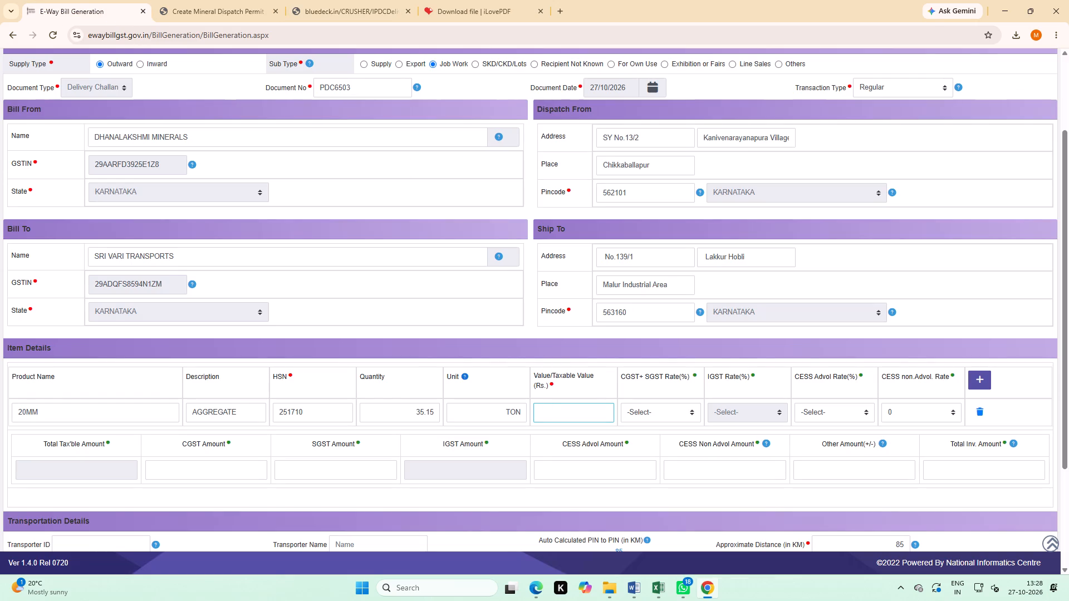
{"action": "left_click", "coordinate": [563, 417]}
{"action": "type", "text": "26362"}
{"action": "left_click", "coordinate": [636, 414]}
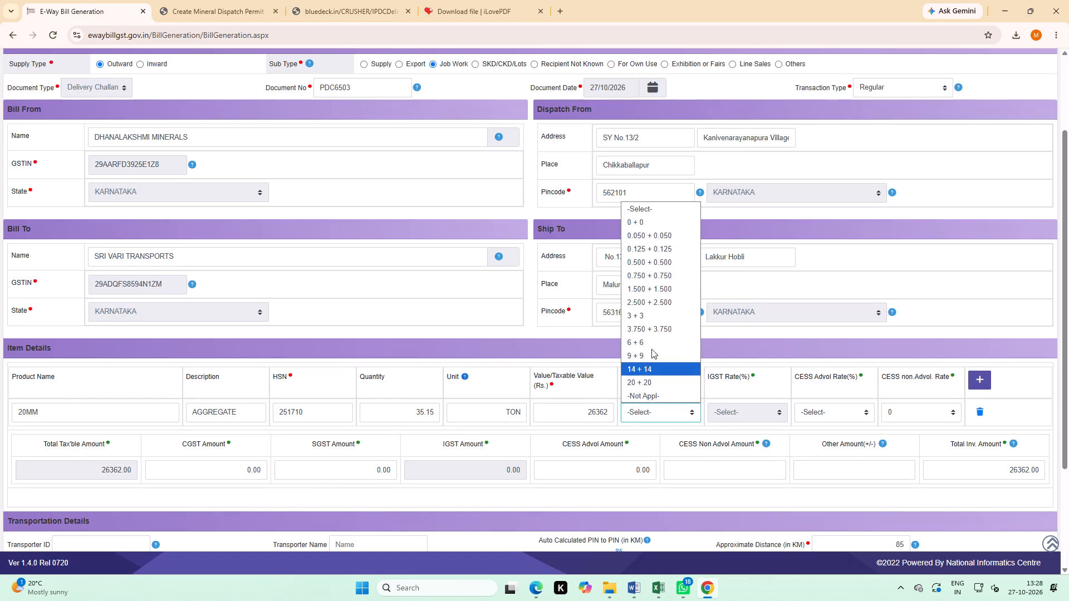
{"action": "left_click", "coordinate": [664, 303]}
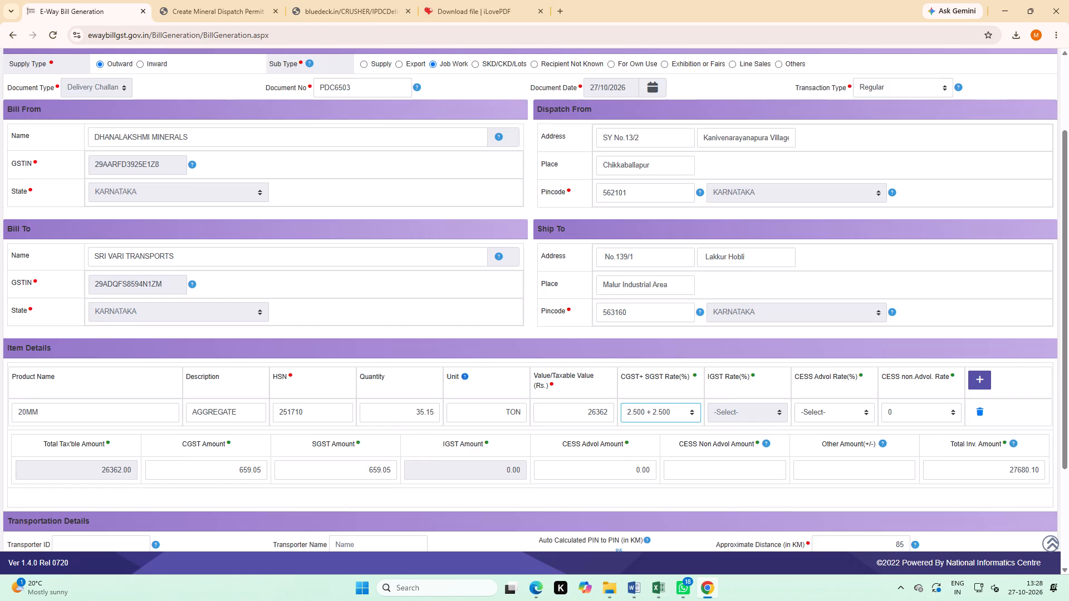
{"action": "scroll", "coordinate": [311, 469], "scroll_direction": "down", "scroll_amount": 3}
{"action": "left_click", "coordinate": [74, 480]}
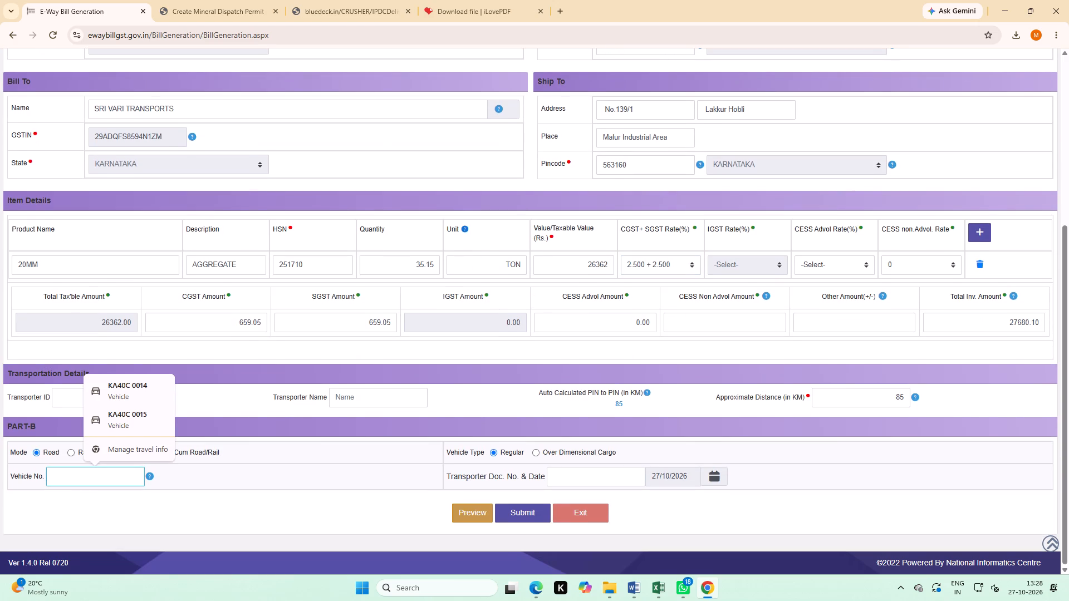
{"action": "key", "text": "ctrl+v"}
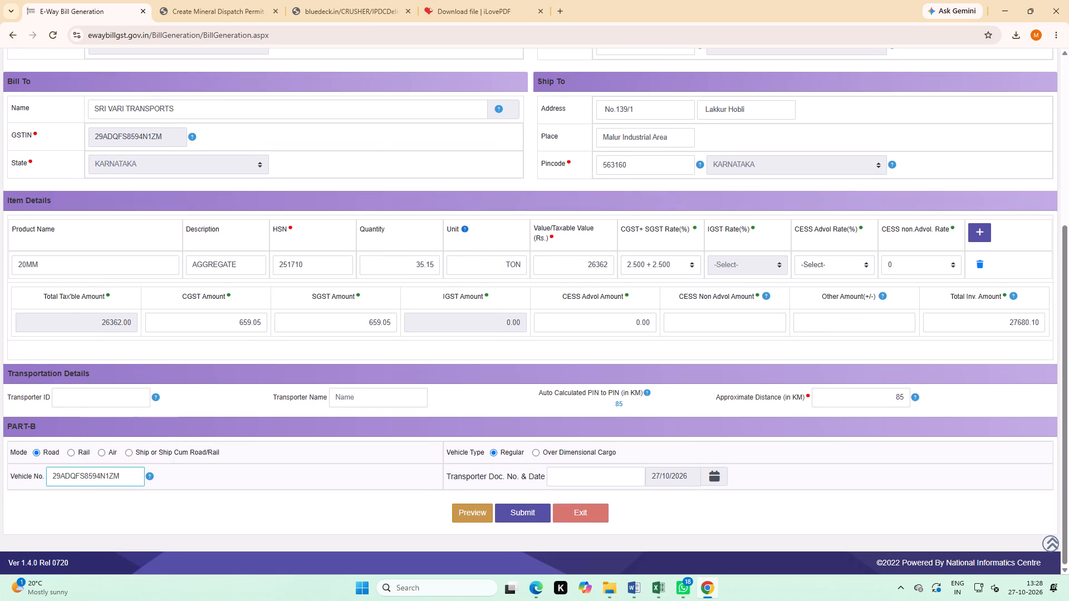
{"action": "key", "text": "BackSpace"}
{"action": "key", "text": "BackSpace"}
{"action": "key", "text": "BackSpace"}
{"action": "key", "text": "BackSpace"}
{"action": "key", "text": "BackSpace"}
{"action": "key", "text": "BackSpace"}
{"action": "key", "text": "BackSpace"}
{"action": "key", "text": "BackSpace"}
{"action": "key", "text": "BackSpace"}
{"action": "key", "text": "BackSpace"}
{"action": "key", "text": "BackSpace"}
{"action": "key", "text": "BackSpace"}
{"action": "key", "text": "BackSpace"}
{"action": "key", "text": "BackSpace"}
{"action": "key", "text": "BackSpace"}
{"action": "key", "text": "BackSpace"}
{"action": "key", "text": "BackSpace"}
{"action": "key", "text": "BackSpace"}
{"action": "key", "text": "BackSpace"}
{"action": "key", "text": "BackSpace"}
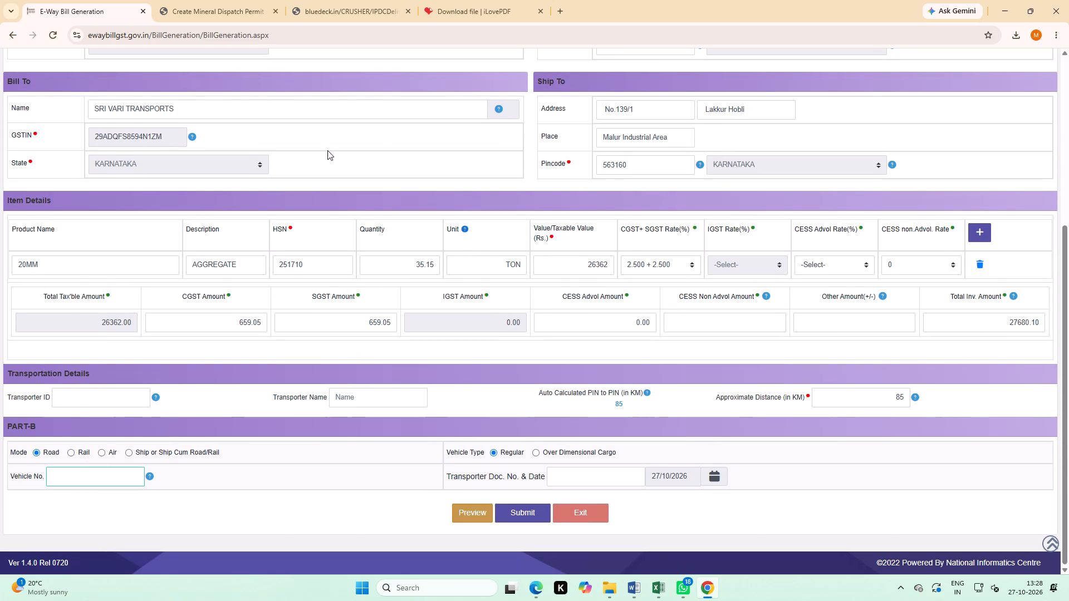
{"action": "left_click", "coordinate": [345, 7]}
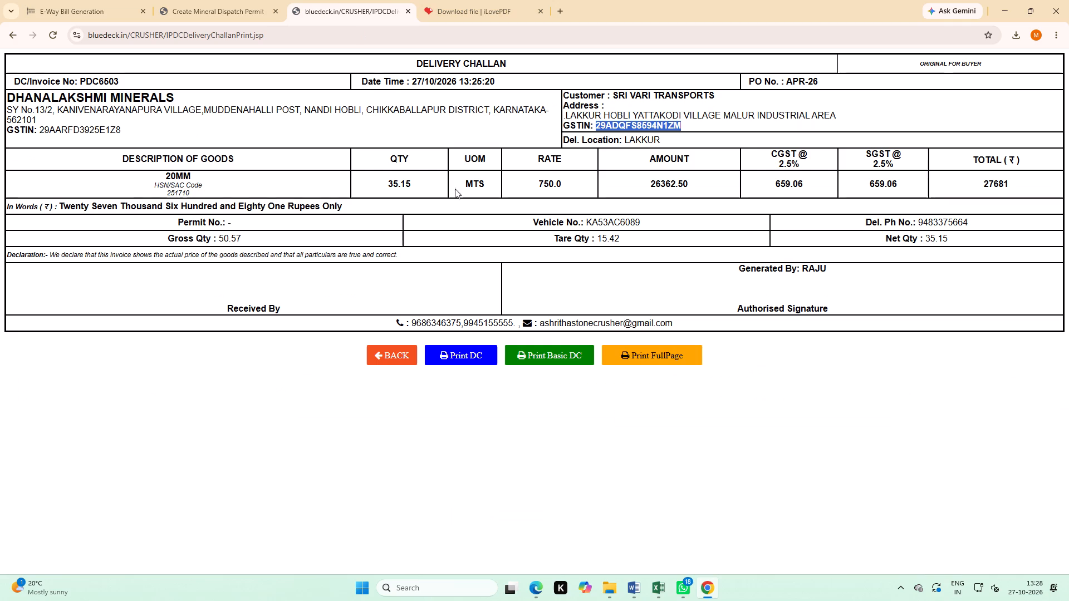
{"action": "double_click", "coordinate": [615, 221]}
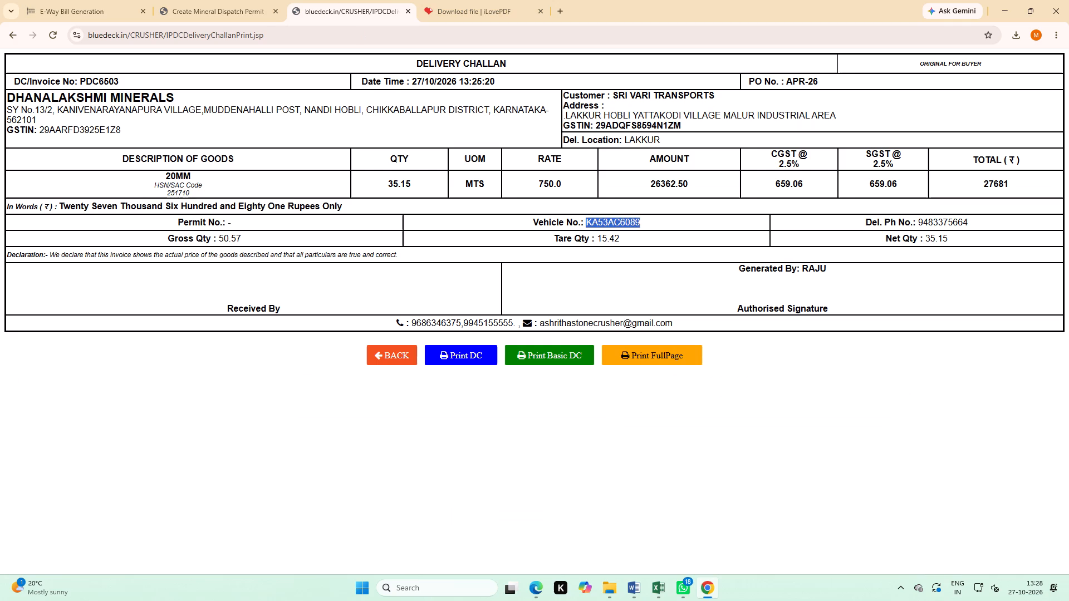
{"action": "key", "text": "ctrl+c"}
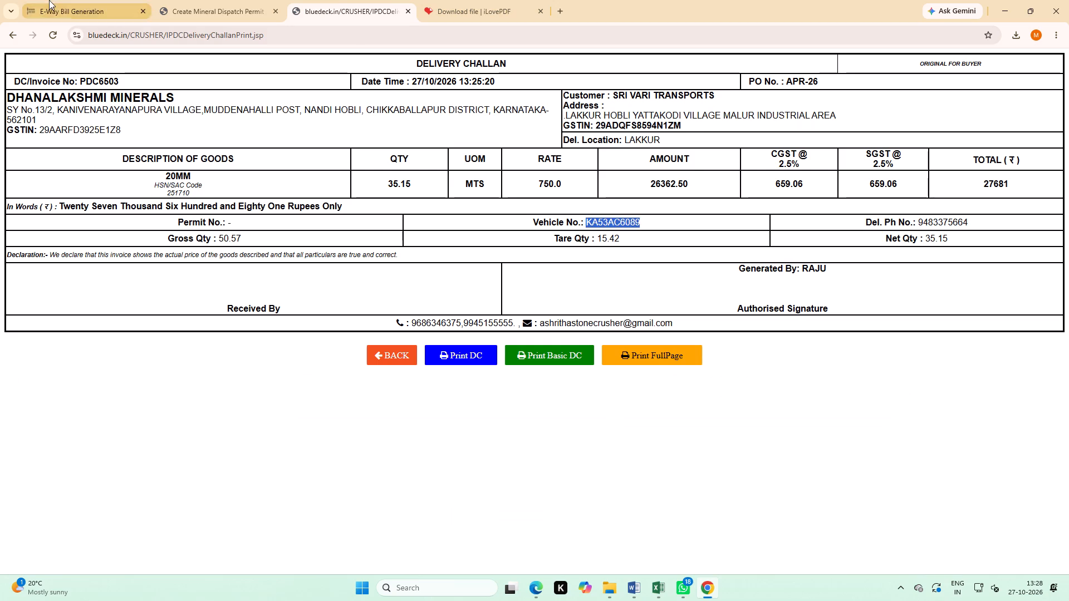
{"action": "left_click", "coordinate": [51, 6]}
{"action": "left_click", "coordinate": [73, 473]}
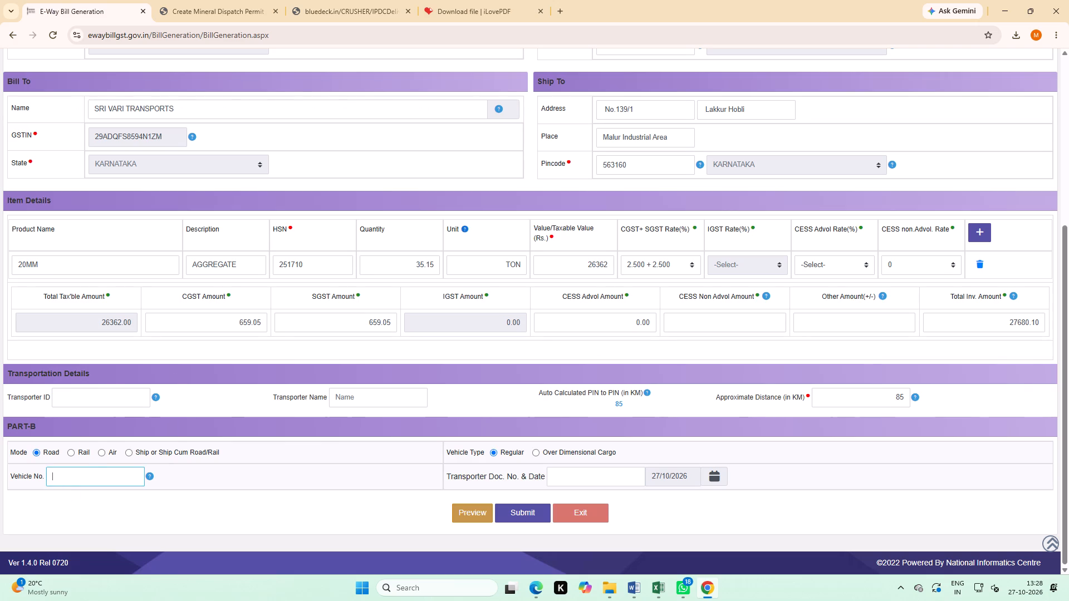
{"action": "key", "text": "ctrl+v"}
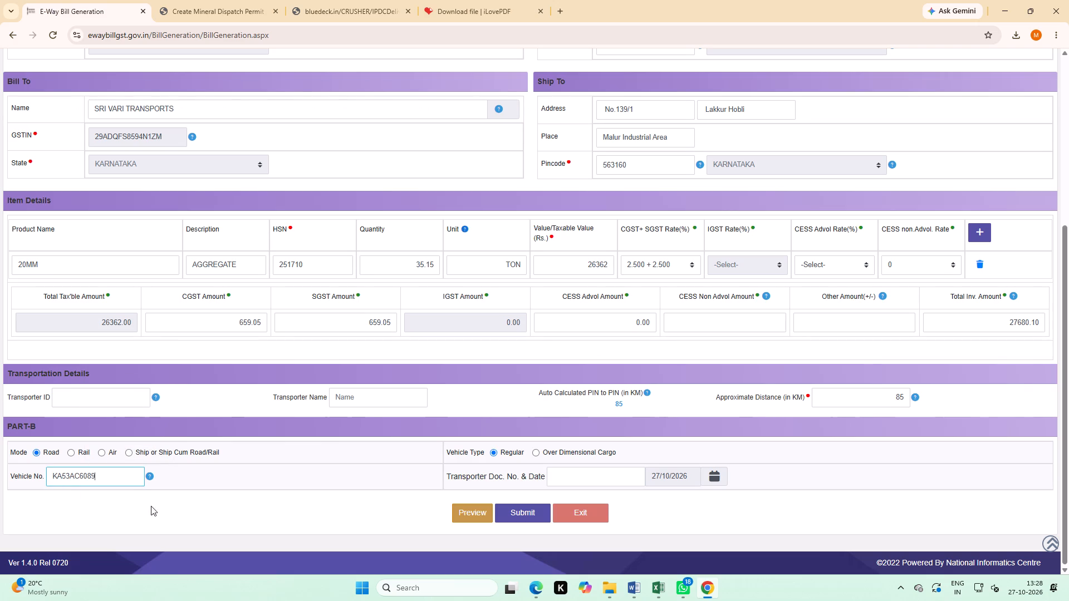
{"action": "left_click", "coordinate": [151, 506]}
Submit the e-waybill form and accept the alerts to generate the bill.
{"action": "scroll", "coordinate": [640, 485], "scroll_direction": "down", "scroll_amount": 2}
{"action": "left_click", "coordinate": [527, 517]}
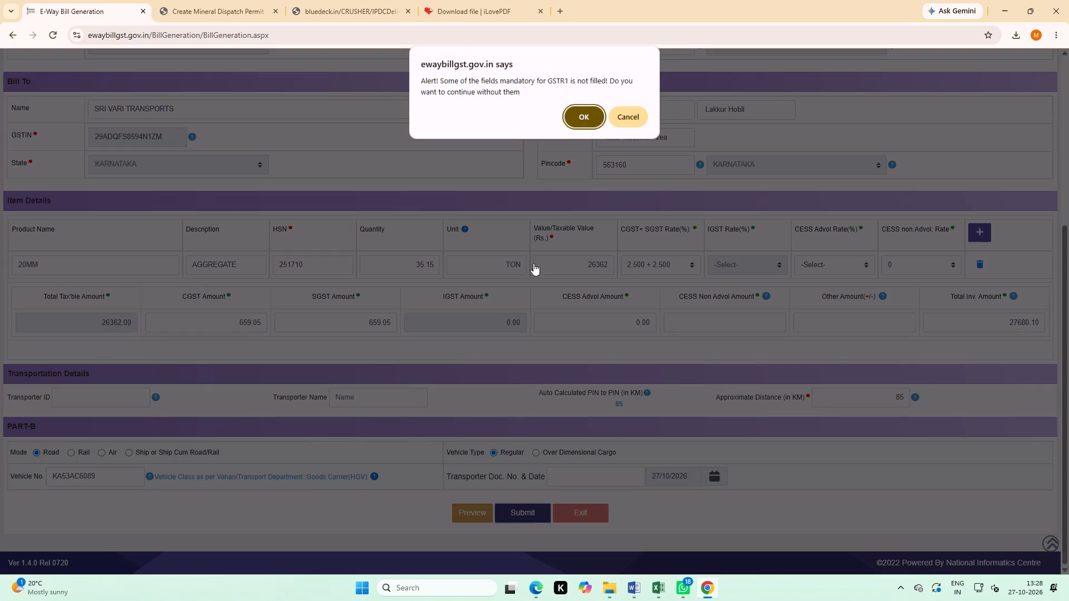
{"action": "left_click", "coordinate": [585, 124]}
{"action": "left_click", "coordinate": [585, 124]}
{"action": "left_click", "coordinate": [586, 131]}
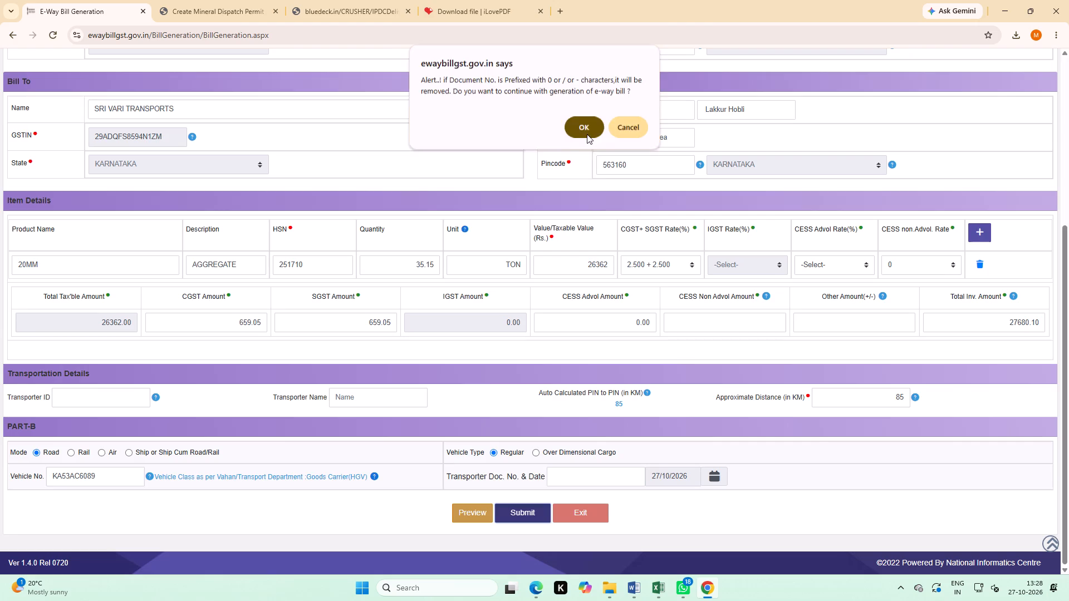
Print one portrait copy of the generated e-way bill on the Canon printer.
{"action": "scroll", "coordinate": [465, 413], "scroll_direction": "down", "scroll_amount": 3}
{"action": "left_click", "coordinate": [522, 538]}
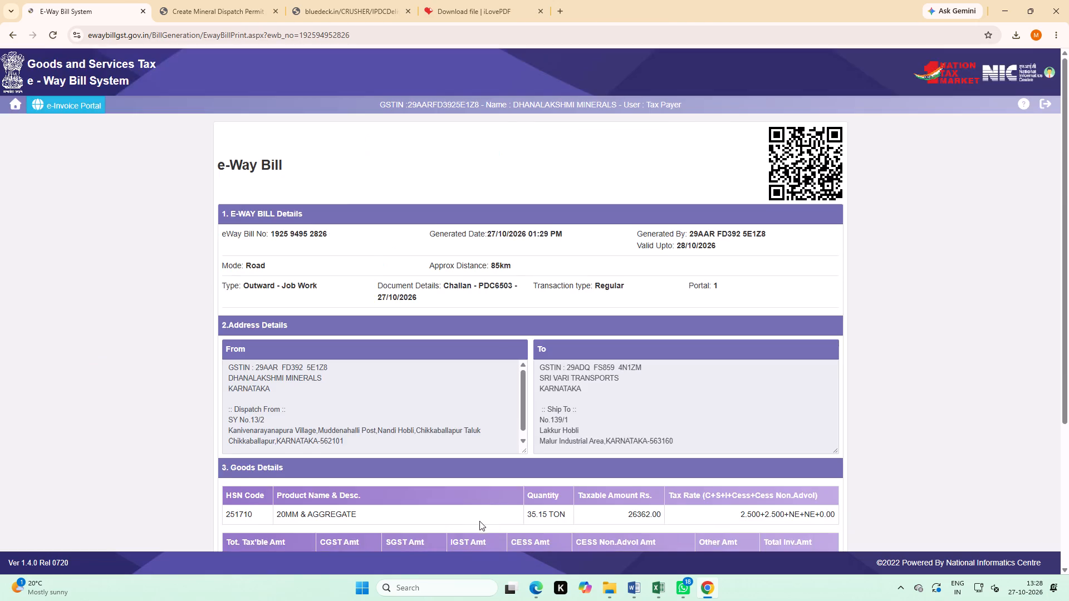
{"action": "scroll", "coordinate": [475, 520], "scroll_direction": "down", "scroll_amount": 5}
{"action": "left_click", "coordinate": [516, 543]}
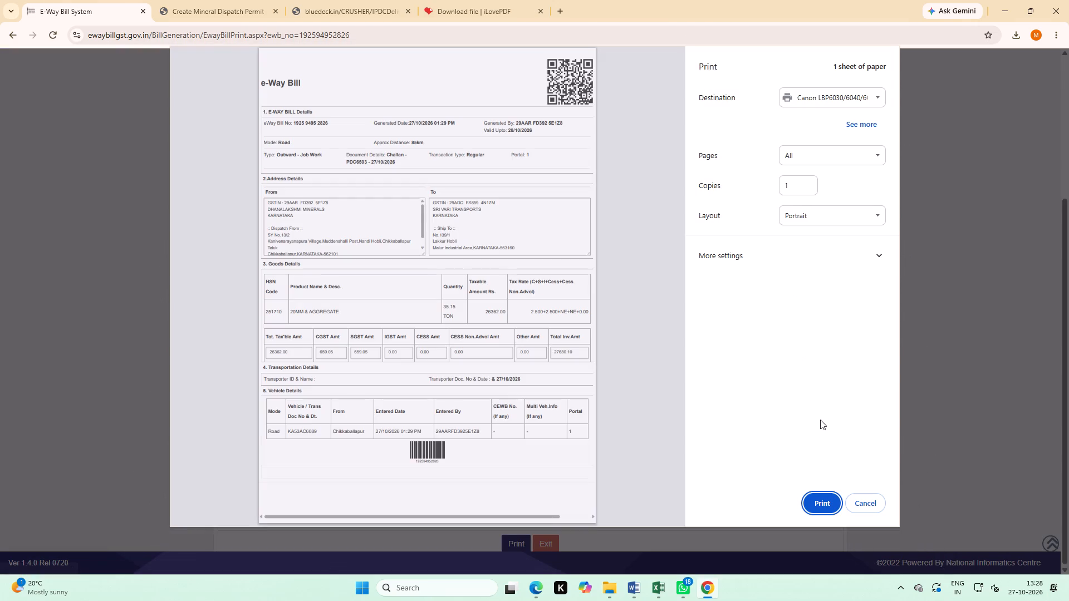
{"action": "left_click", "coordinate": [820, 500]}
Copy the generated e-way bill number and switch to the Create Mineral Dispatch Permit form.
{"action": "scroll", "coordinate": [291, 353], "scroll_direction": "up", "scroll_amount": 4}
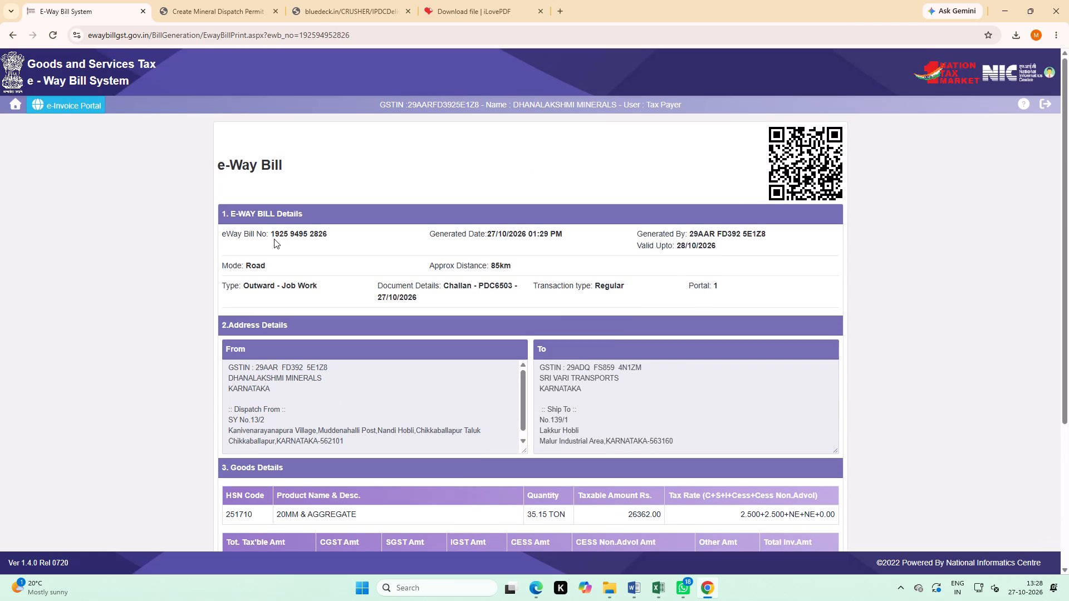
{"action": "left_click_drag", "start_coordinate": [271, 234], "coordinate": [335, 240]}
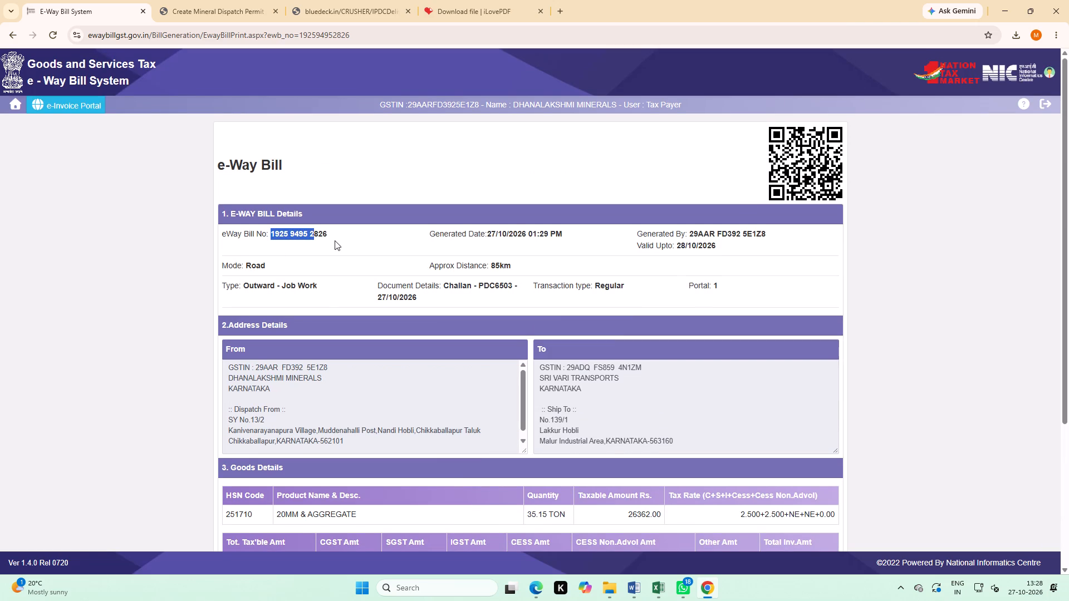
{"action": "key", "text": "ctrl+c"}
{"action": "left_click", "coordinate": [228, 7]}
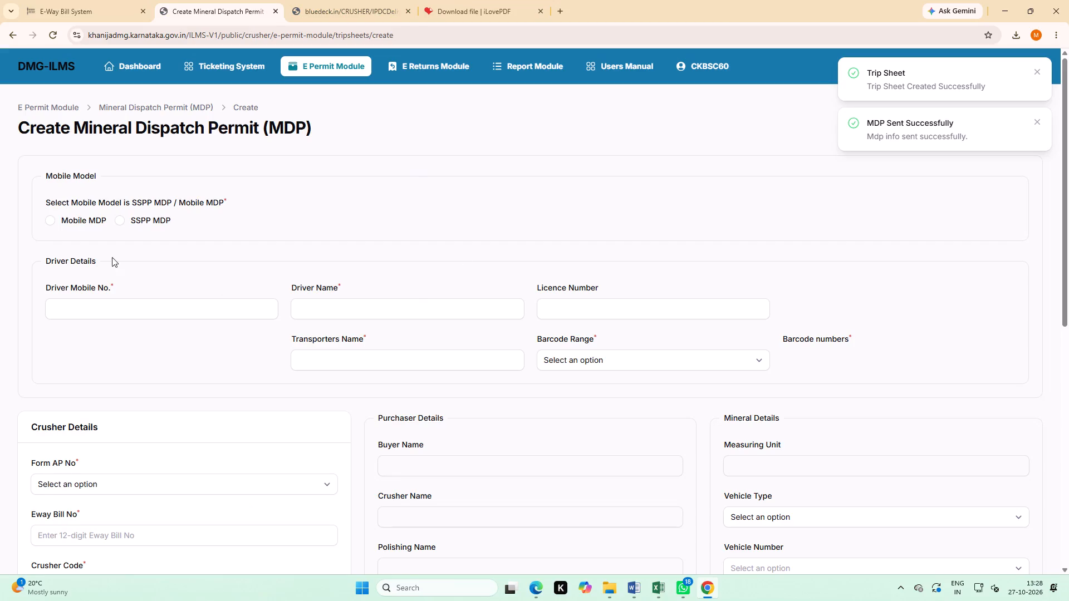
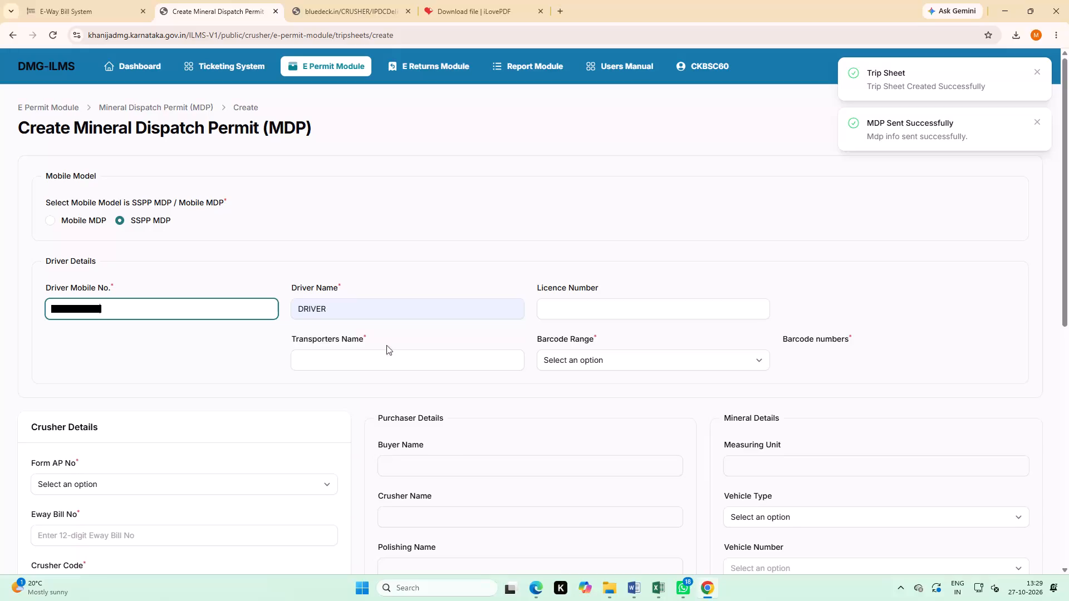
{"action": "left_click", "coordinate": [572, 363]}
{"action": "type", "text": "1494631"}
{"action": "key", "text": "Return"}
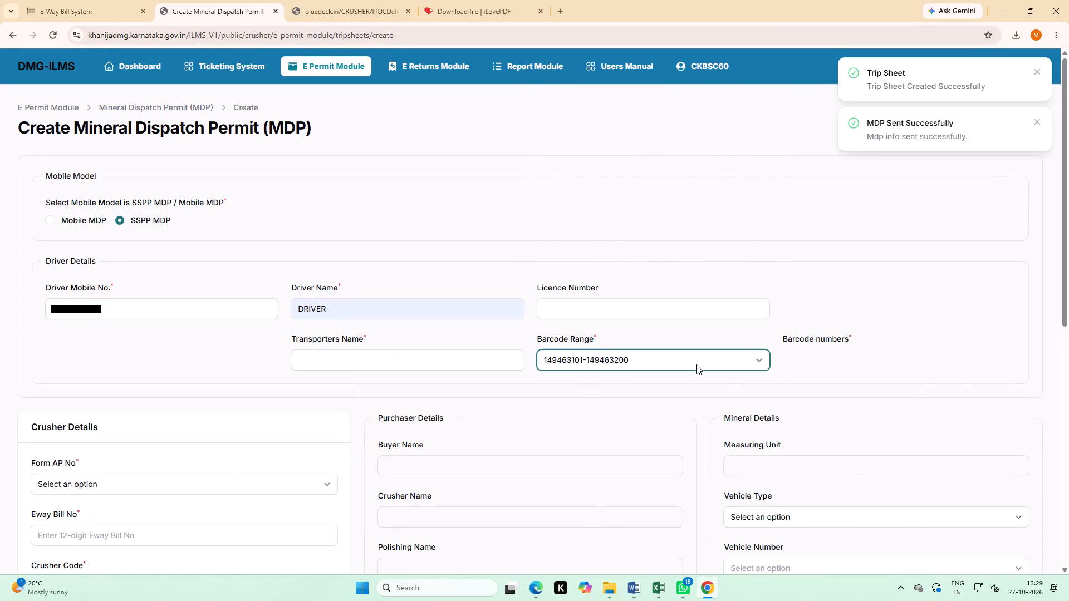
{"action": "left_click", "coordinate": [848, 358]}
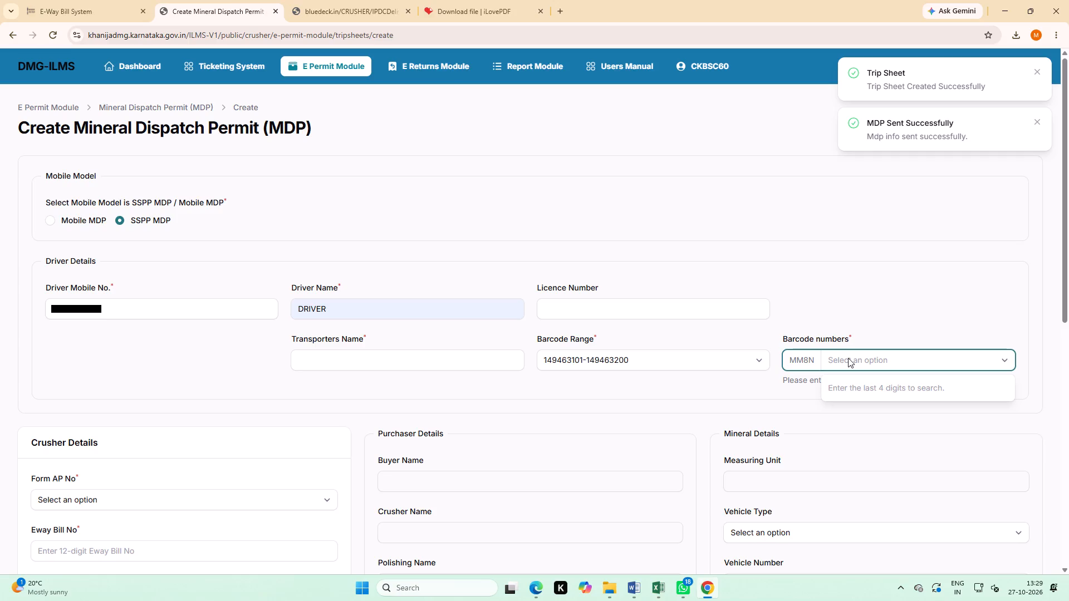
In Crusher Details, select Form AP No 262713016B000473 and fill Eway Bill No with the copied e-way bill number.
{"action": "scroll", "coordinate": [252, 511], "scroll_direction": "down", "scroll_amount": 2}
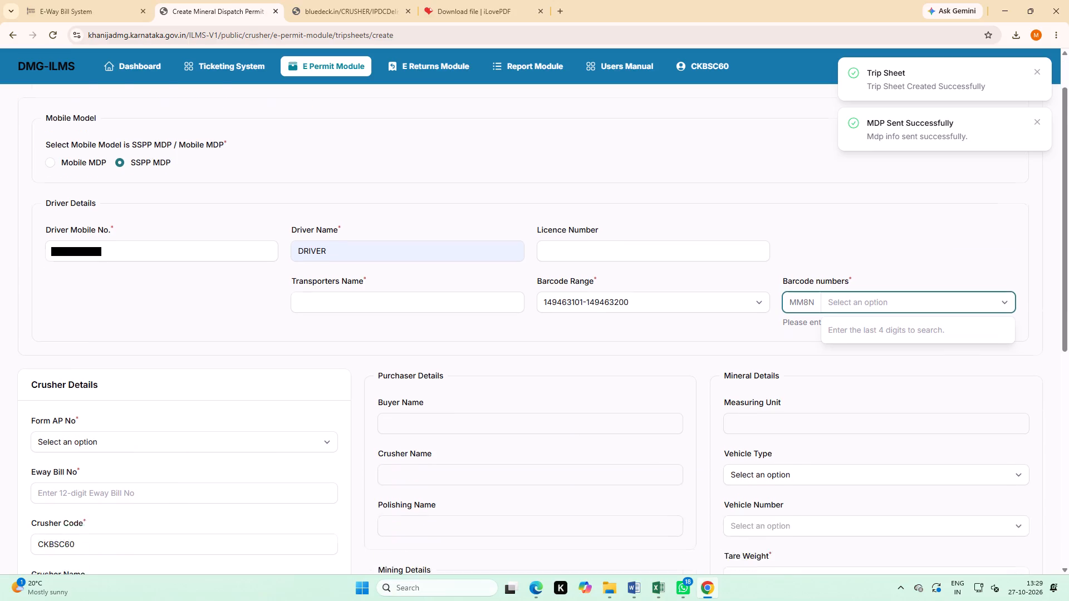
{"action": "left_click", "coordinate": [84, 387]}
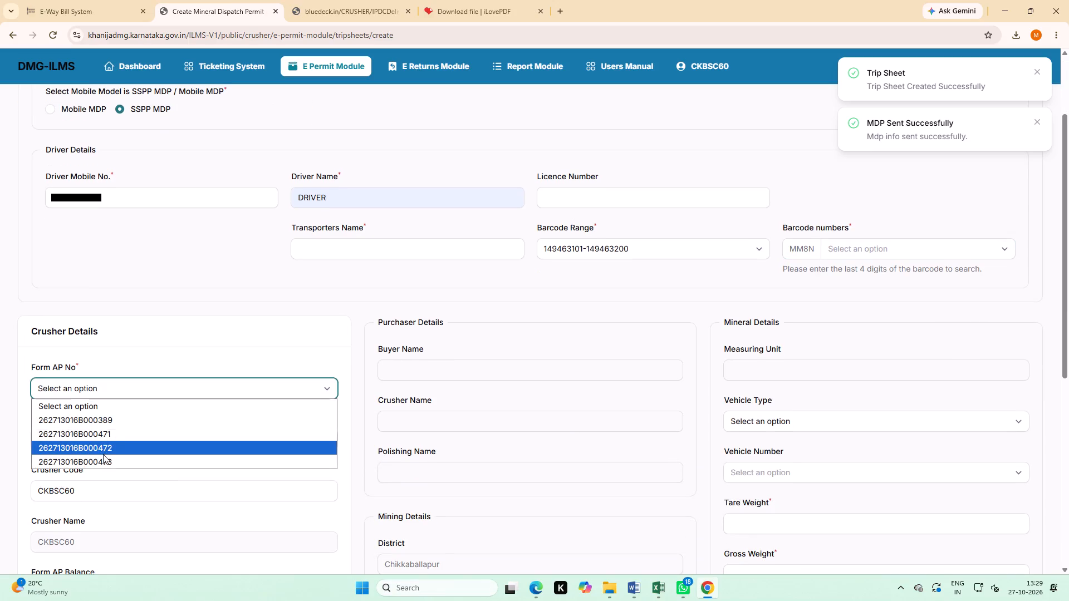
{"action": "left_click", "coordinate": [103, 460]}
{"action": "scroll", "coordinate": [149, 437], "scroll_direction": "down", "scroll_amount": 1}
{"action": "left_click", "coordinate": [67, 385]}
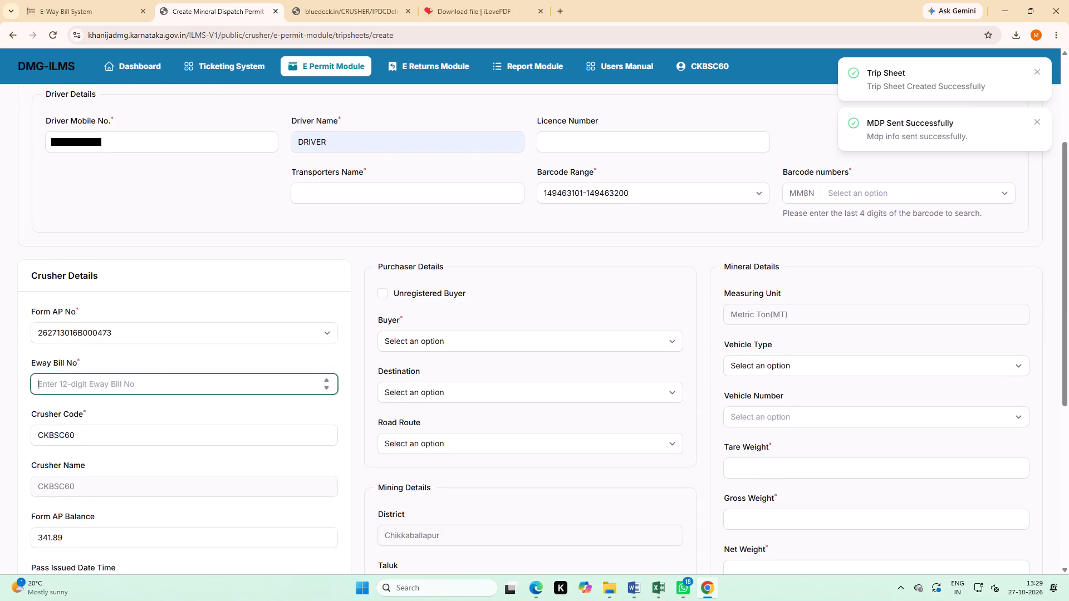
{"action": "key", "text": "ctrl+v"}
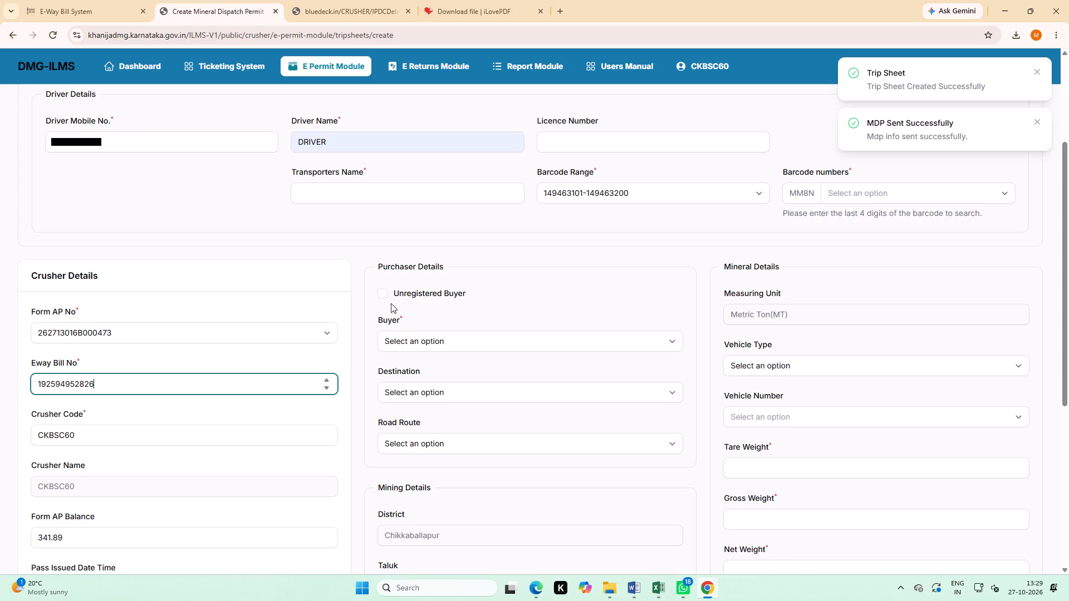
Mark the purchaser as an unregistered buyer and set the buyer name to SRI VARI TRANSPORTS.
{"action": "left_click", "coordinate": [383, 294]}
{"action": "left_click", "coordinate": [416, 340]}
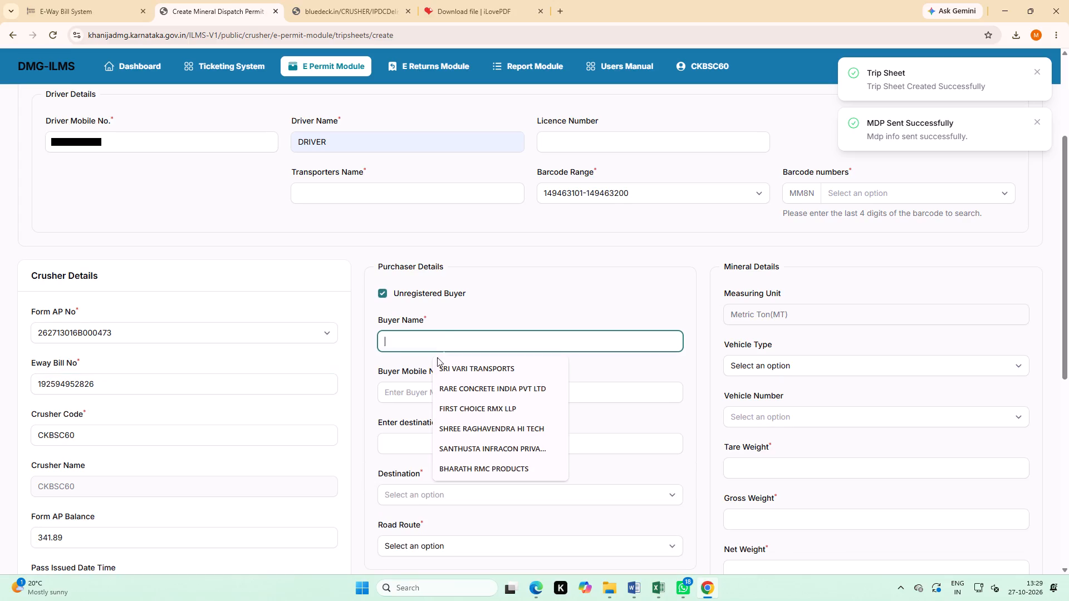
{"action": "left_click", "coordinate": [478, 370]}
{"action": "left_click", "coordinate": [770, 362]}
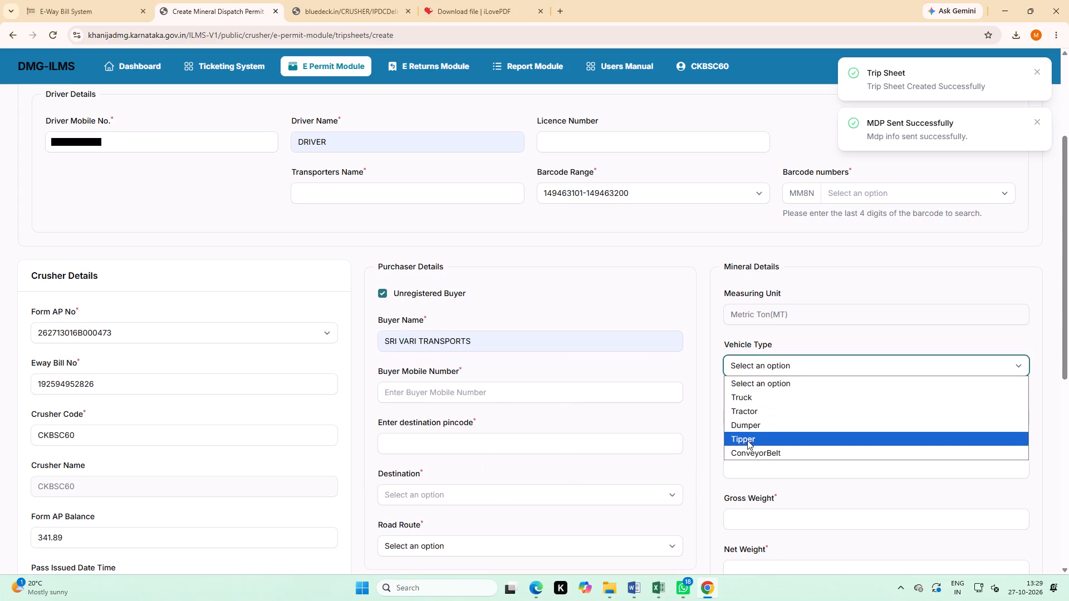
{"action": "left_click", "coordinate": [747, 440]}
{"action": "left_click", "coordinate": [752, 409]}
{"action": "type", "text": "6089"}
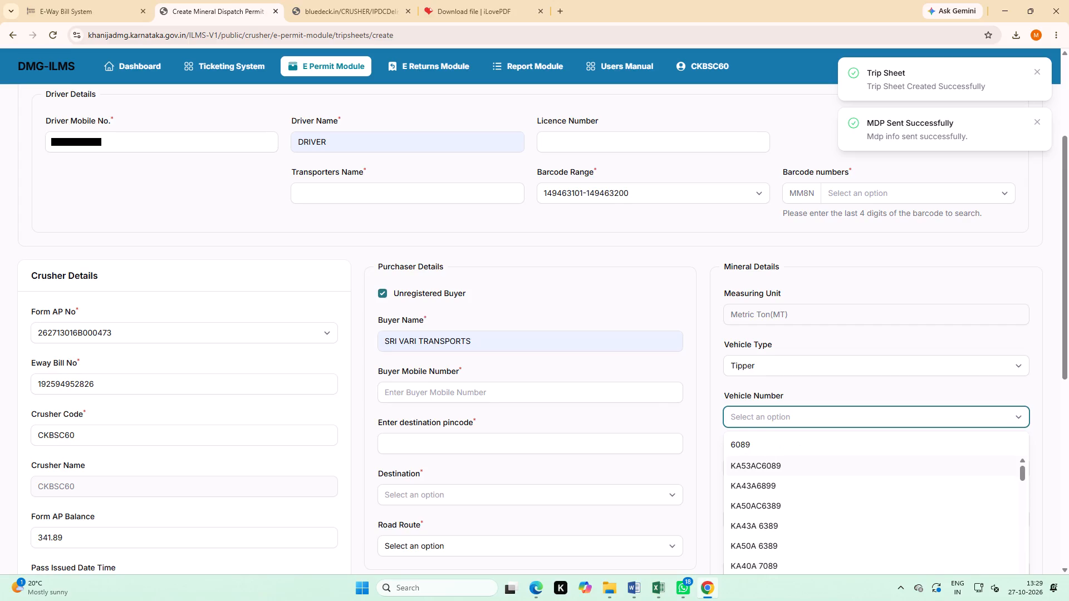
{"action": "left_click", "coordinate": [766, 464]}
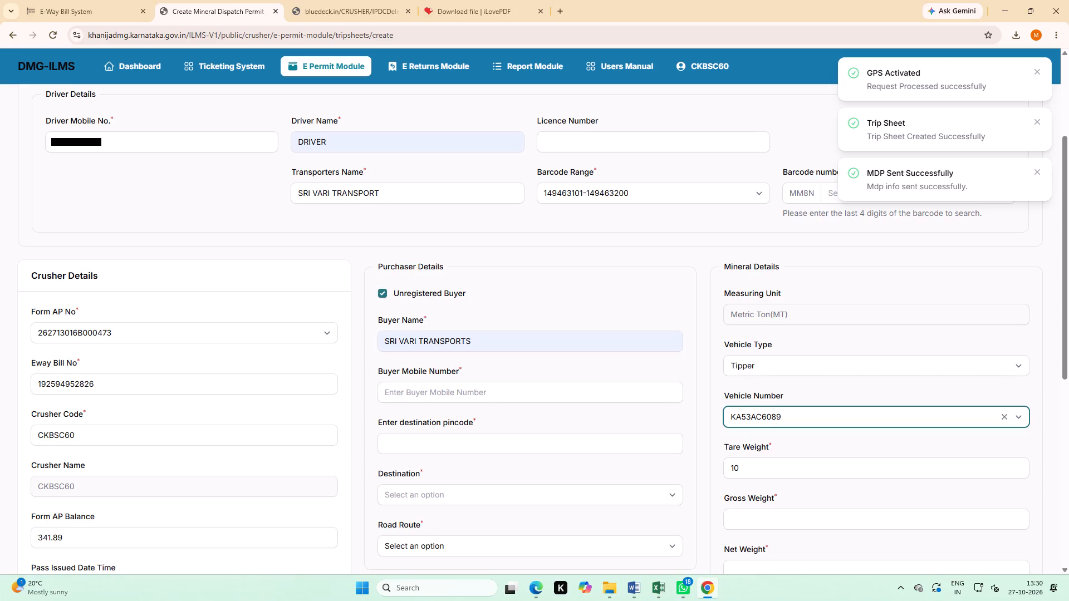
{"action": "left_click", "coordinate": [741, 525]}
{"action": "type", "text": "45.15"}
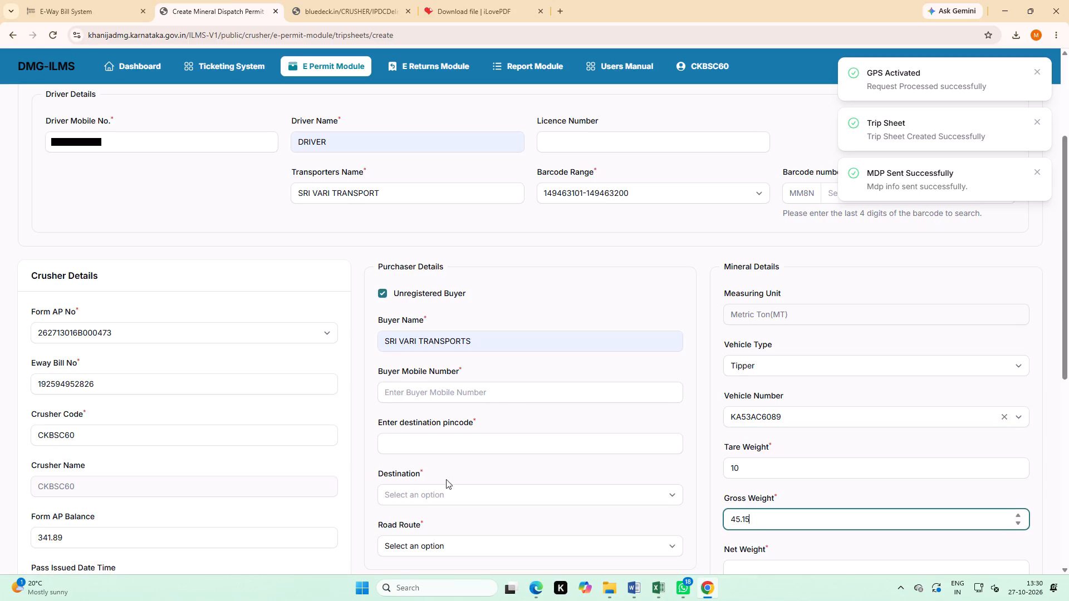
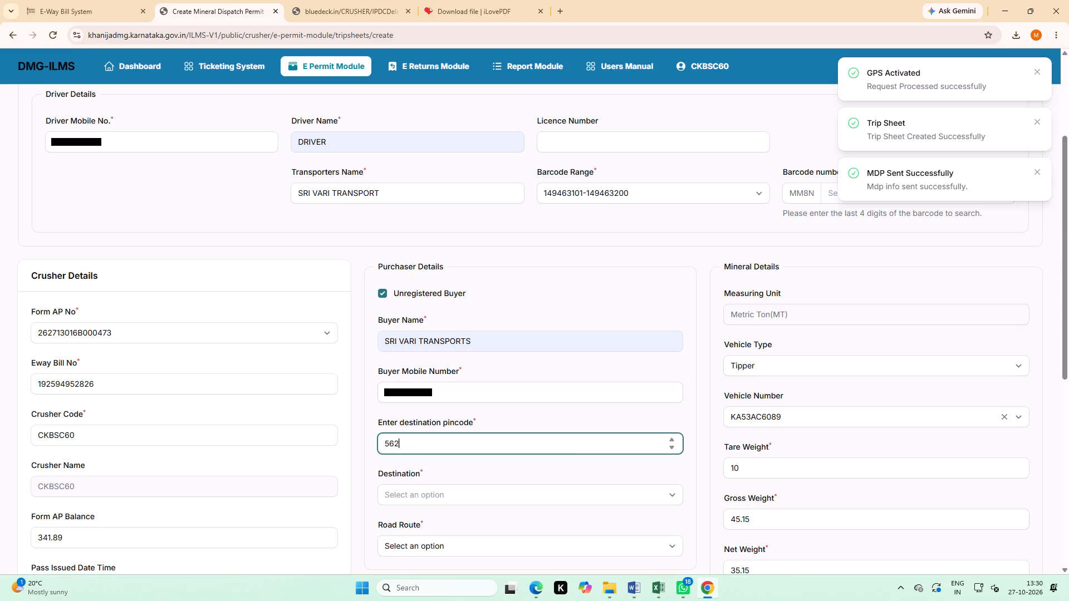
Complete the purchaser's destination pincode as 562122 and choose Bagalur - 562122 as the destination.
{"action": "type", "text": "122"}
{"action": "left_click", "coordinate": [406, 497]}
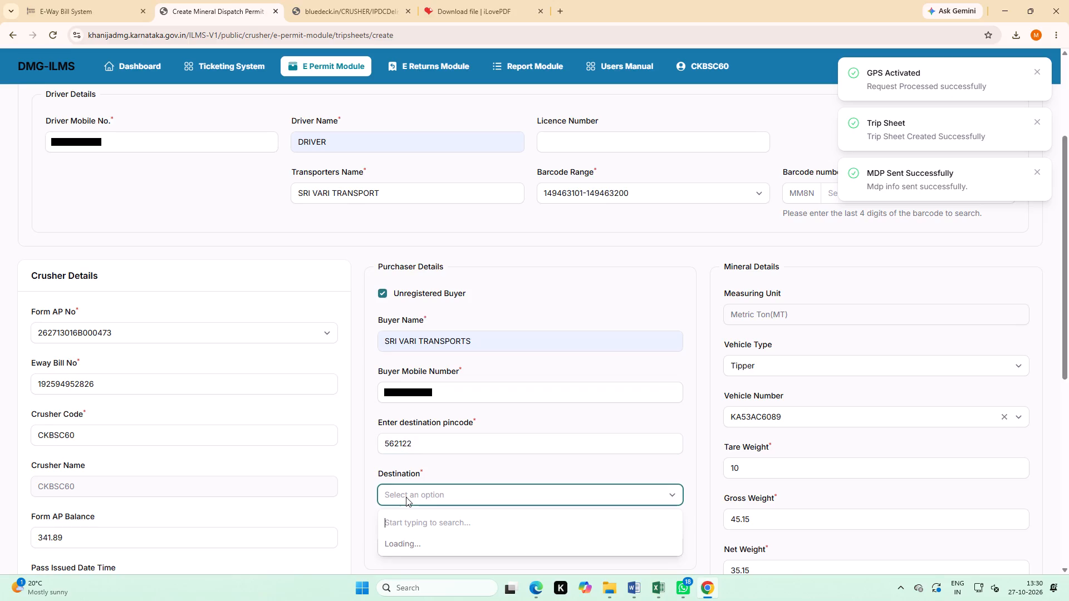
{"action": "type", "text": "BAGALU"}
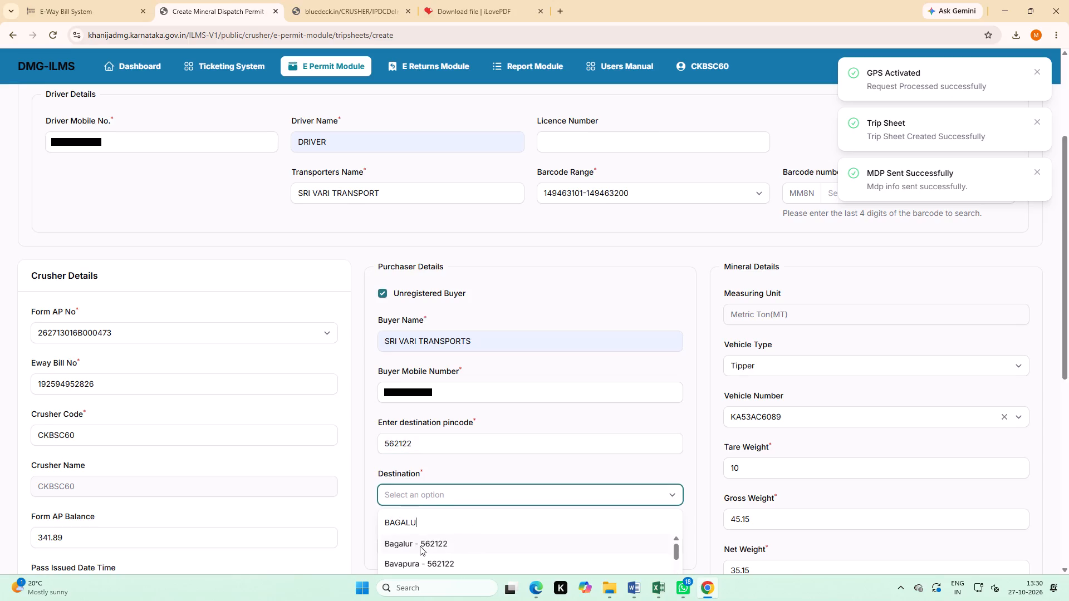
{"action": "left_click", "coordinate": [420, 546]}
{"action": "scroll", "coordinate": [457, 485], "scroll_direction": "down", "scroll_amount": 2}
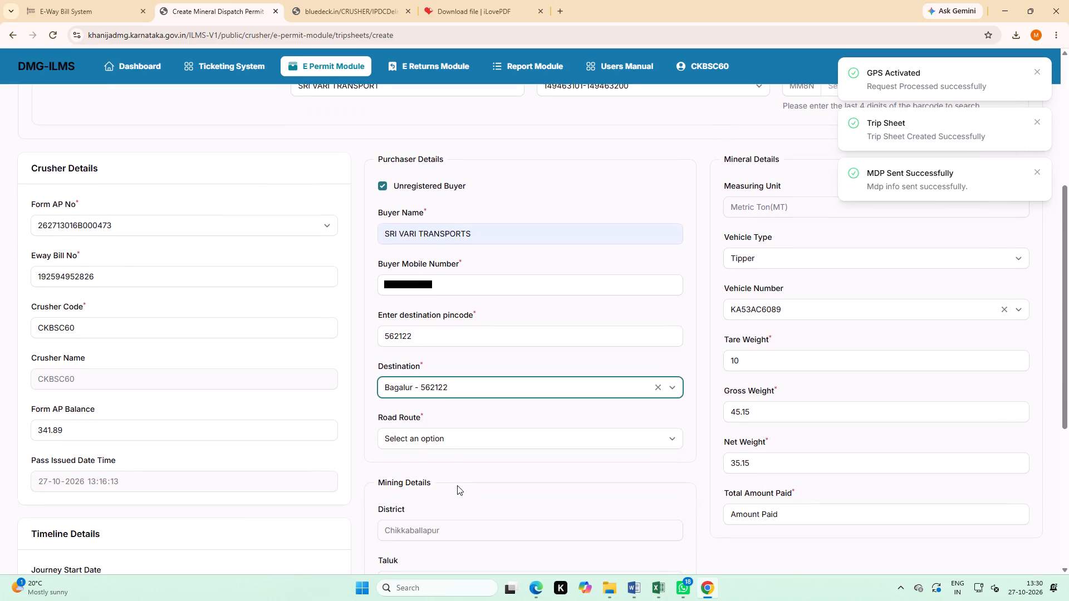
{"action": "scroll", "coordinate": [785, 363], "scroll_direction": "up", "scroll_amount": 2}
{"action": "scroll", "coordinate": [983, 348], "scroll_direction": "up", "scroll_amount": 3}
{"action": "left_click", "coordinate": [849, 362]}
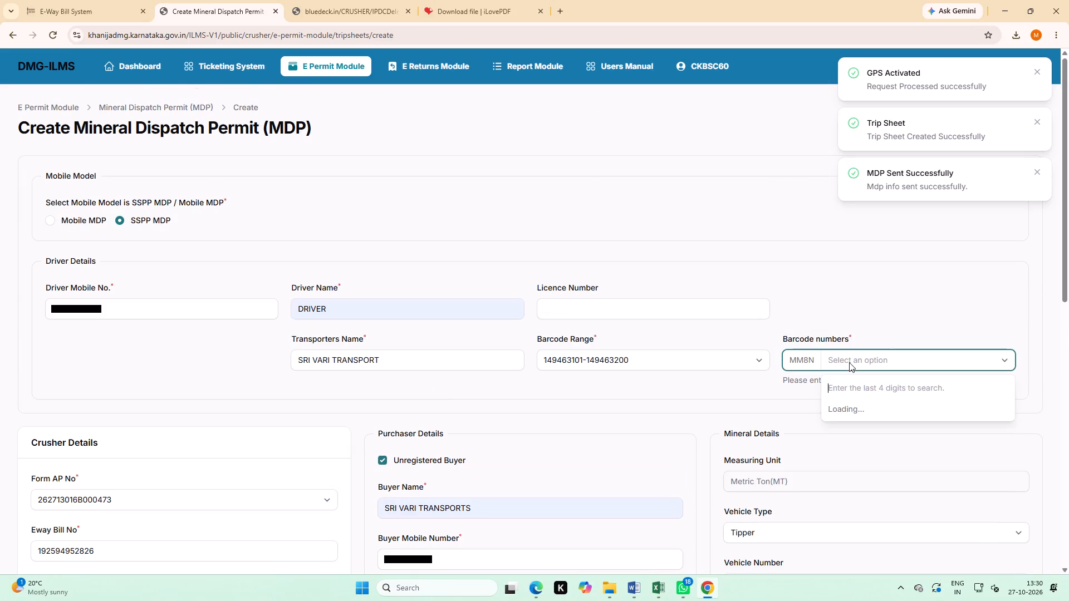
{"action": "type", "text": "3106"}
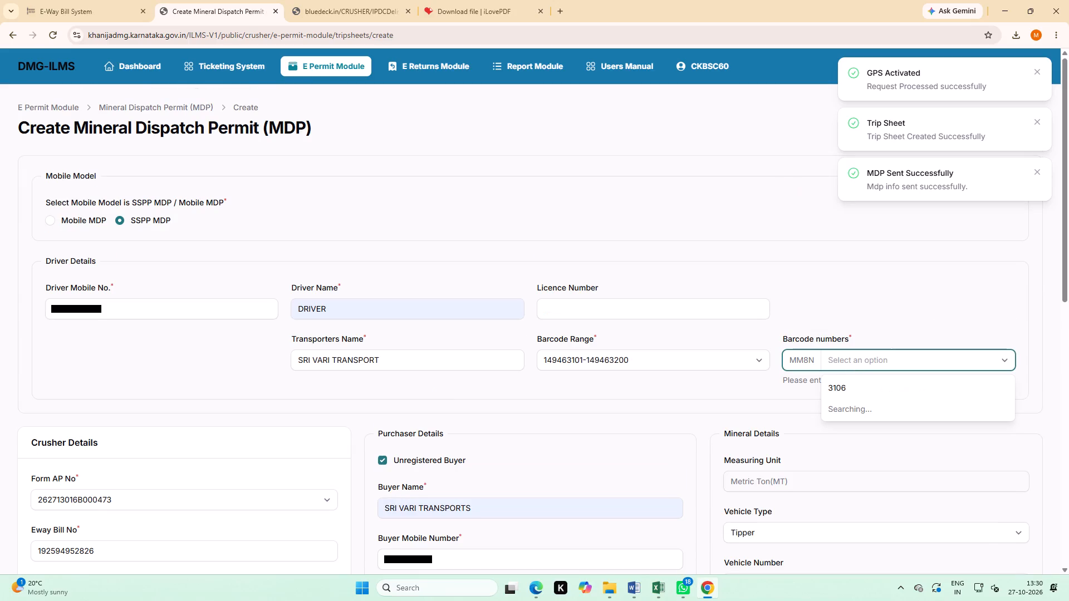
{"action": "left_click", "coordinate": [859, 409]}
In Purchaser Details, set the road route from Kanivenarayanapuraa, Chikkaballapur to Hoskote, Bangalore Rural.
{"action": "scroll", "coordinate": [222, 478], "scroll_direction": "down", "scroll_amount": 3}
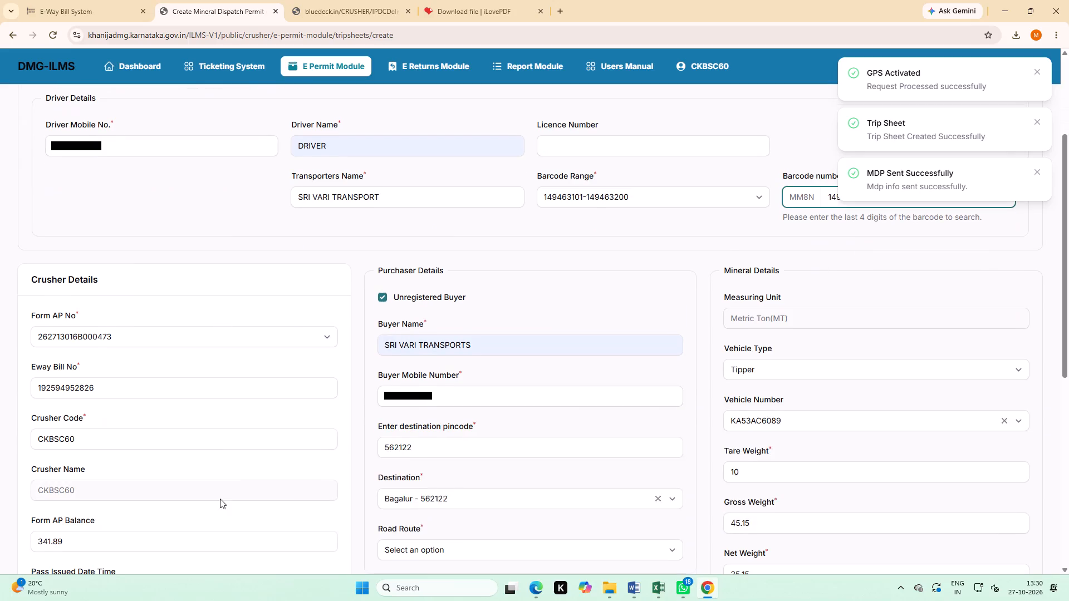
{"action": "scroll", "coordinate": [450, 474], "scroll_direction": "down", "scroll_amount": 2}
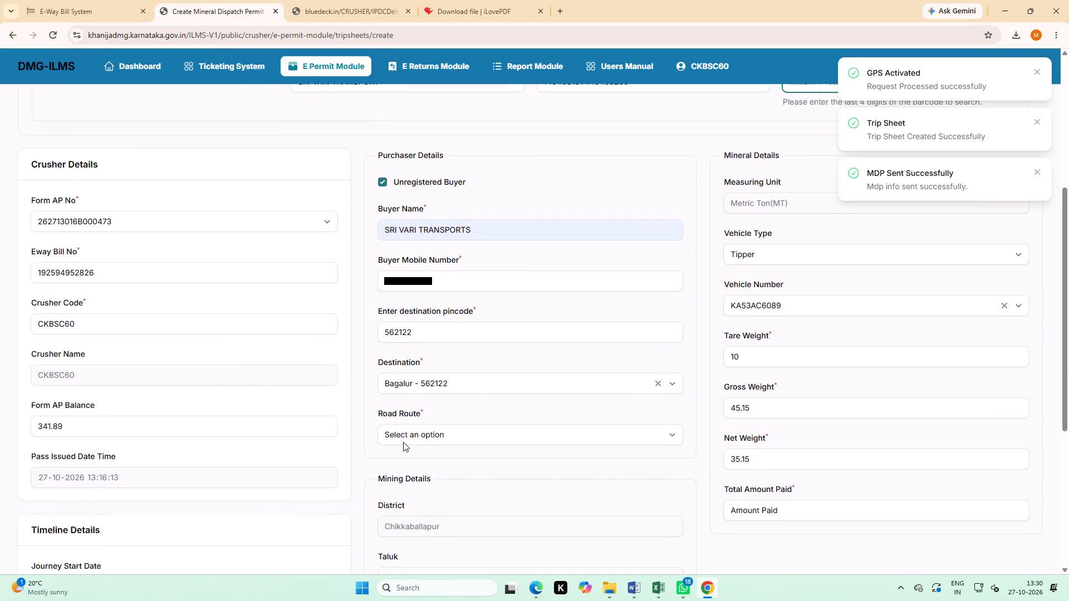
{"action": "left_click", "coordinate": [403, 442]}
{"action": "left_click", "coordinate": [408, 469]}
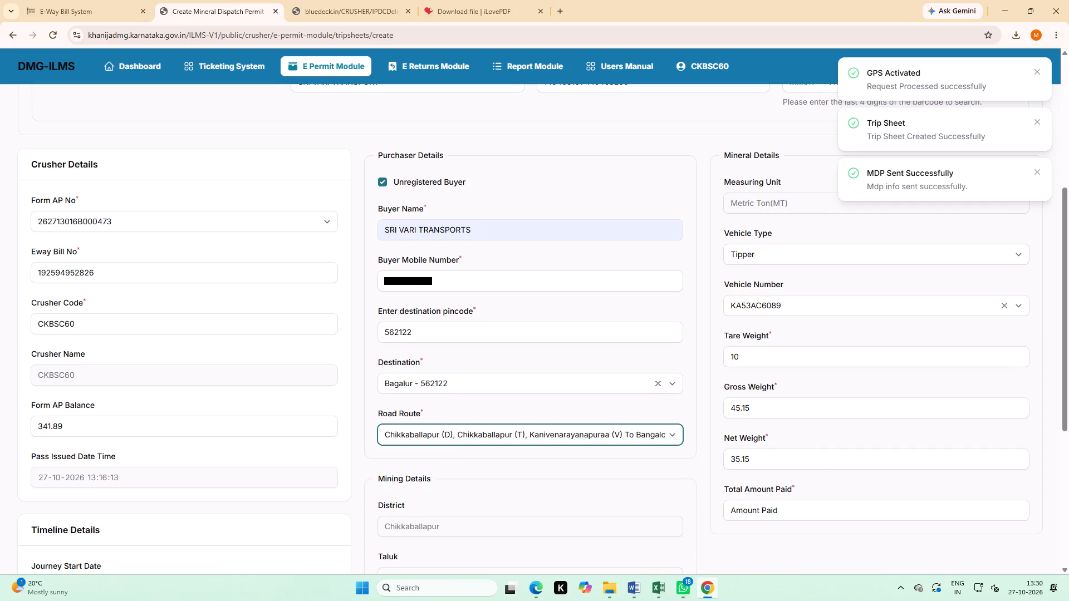
Review the completed Mineral Dispatch Permit entries and issue the permit for printing.
{"action": "scroll", "coordinate": [104, 347], "scroll_direction": "down", "scroll_amount": 2}
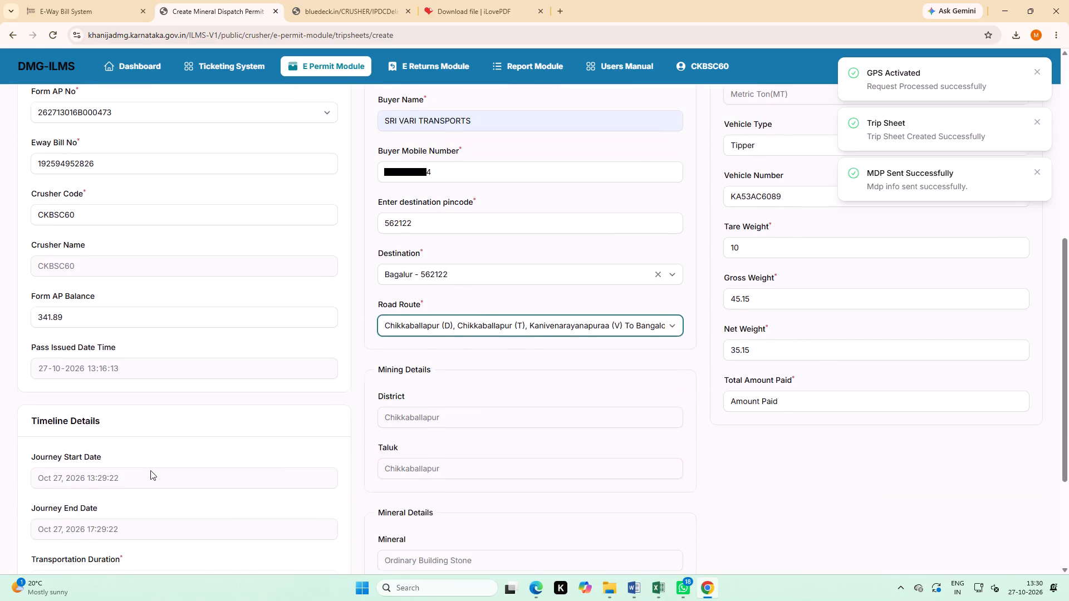
{"action": "scroll", "coordinate": [116, 502], "scroll_direction": "down", "scroll_amount": 1}
{"action": "scroll", "coordinate": [281, 488], "scroll_direction": "down", "scroll_amount": 3}
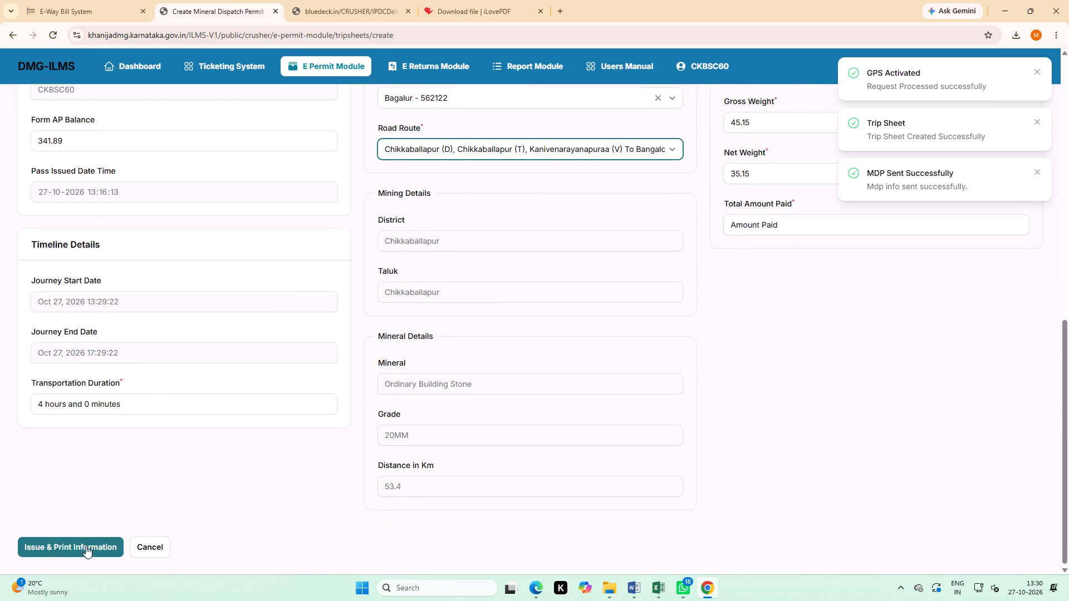
{"action": "scroll", "coordinate": [381, 459], "scroll_direction": "up", "scroll_amount": 5}
{"action": "scroll", "coordinate": [33, 446], "scroll_direction": "down", "scroll_amount": 3}
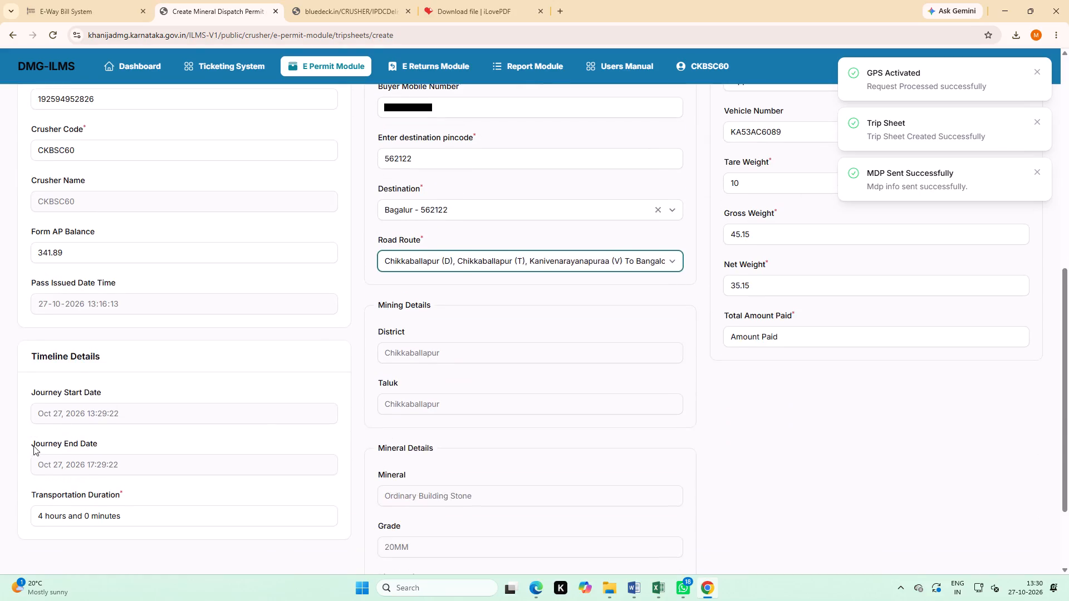
{"action": "scroll", "coordinate": [33, 446], "scroll_direction": "down", "scroll_amount": 4}
{"action": "left_click", "coordinate": [87, 549]}
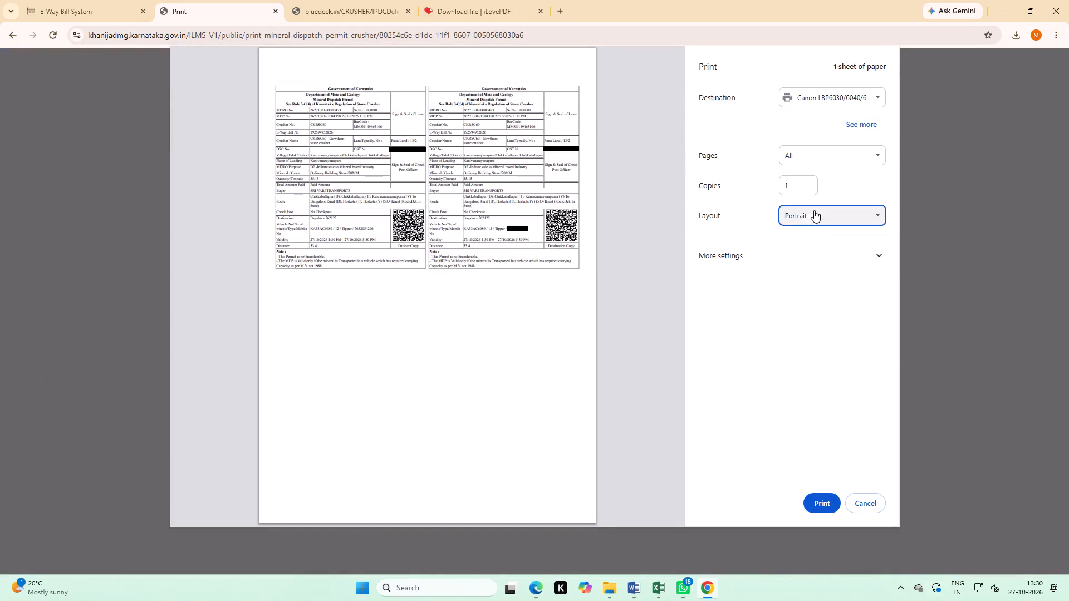
Print the Mineral Dispatch Permit in landscape layout.
{"action": "left_click", "coordinate": [814, 210]}
{"action": "left_click", "coordinate": [809, 247]}
{"action": "left_click", "coordinate": [822, 511]}
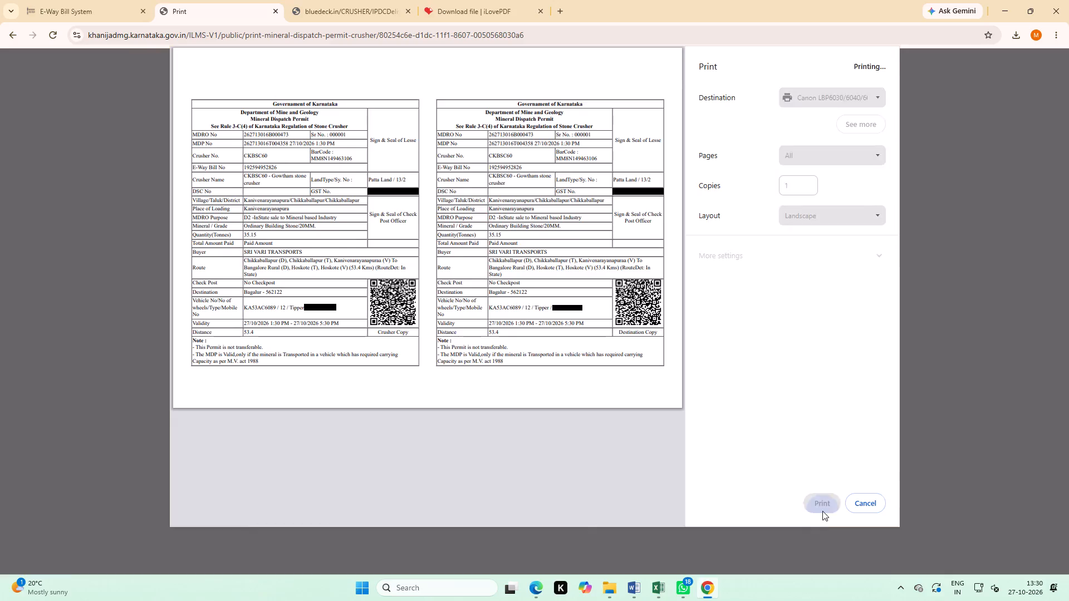
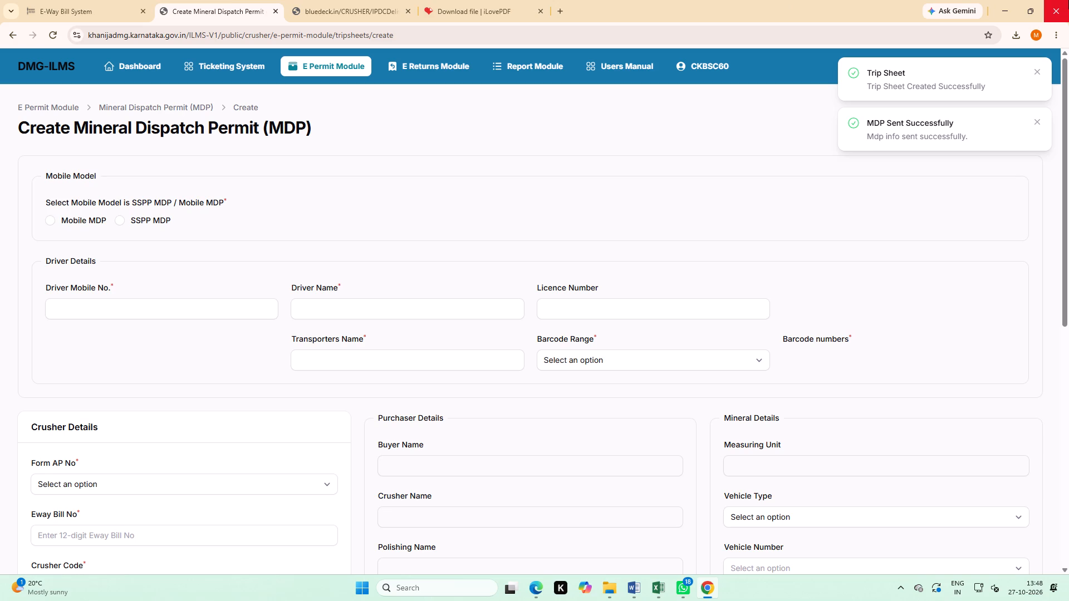
Close the browser window holding the e-waybill, permit, challan and PDF pages.
{"action": "left_click", "coordinate": [1068, 0]}
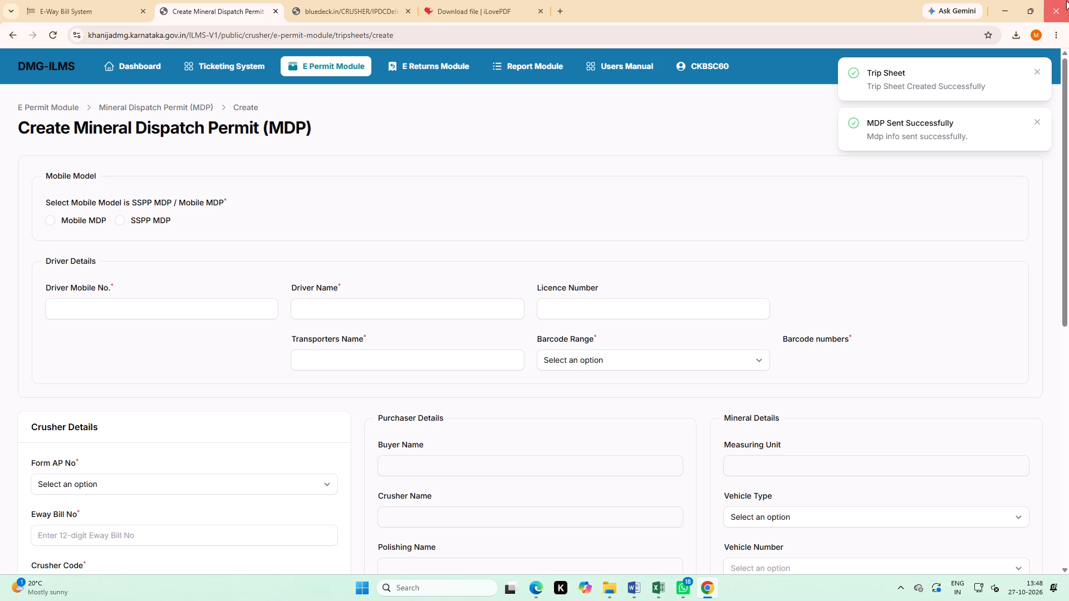